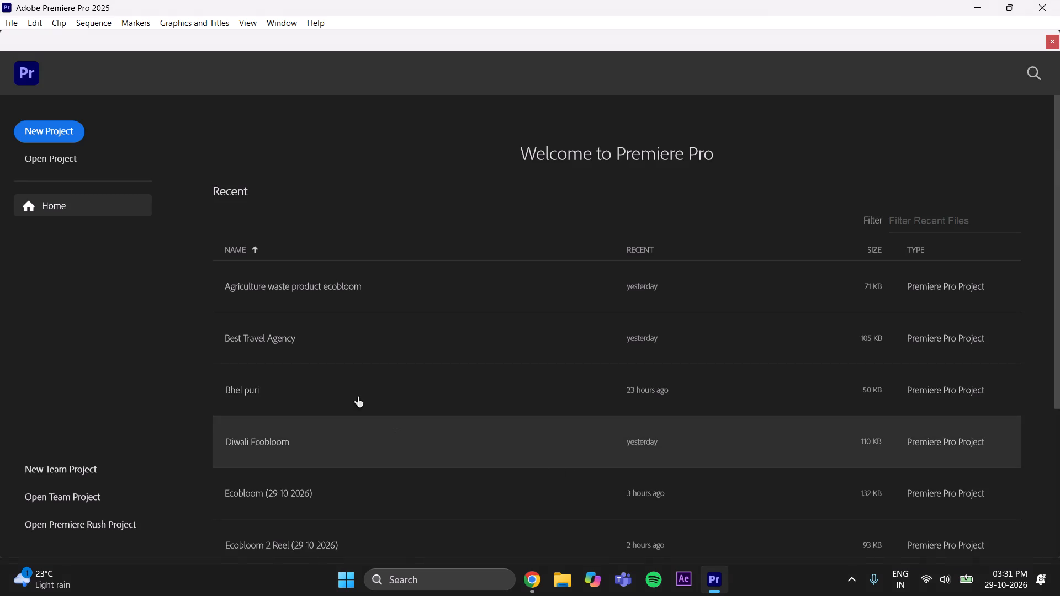
{"action": "left_click", "coordinate": [51, 135]}
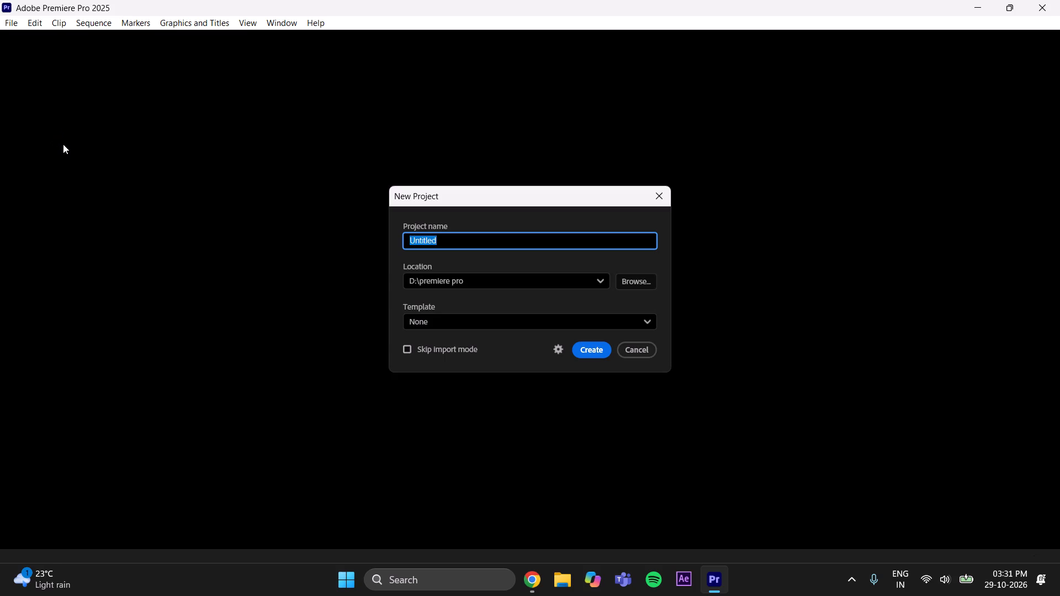
{"action": "key", "text": "BackSpace"}
{"action": "key", "text": "shift+b"}
{"action": "key", "text": "r"}
{"action": "type", "text": "igadier"}
{"action": "key", "text": "space"}
{"action": "type", "text": "Def"}
{"action": "type", "text": "ehnce"}
{"action": "key", "text": "space"}
{"action": "key", "text": "space"}
{"action": "key", "text": "backslash"}
{"action": "key", "text": "BackSpace"}
{"action": "key", "text": "BackSpace"}
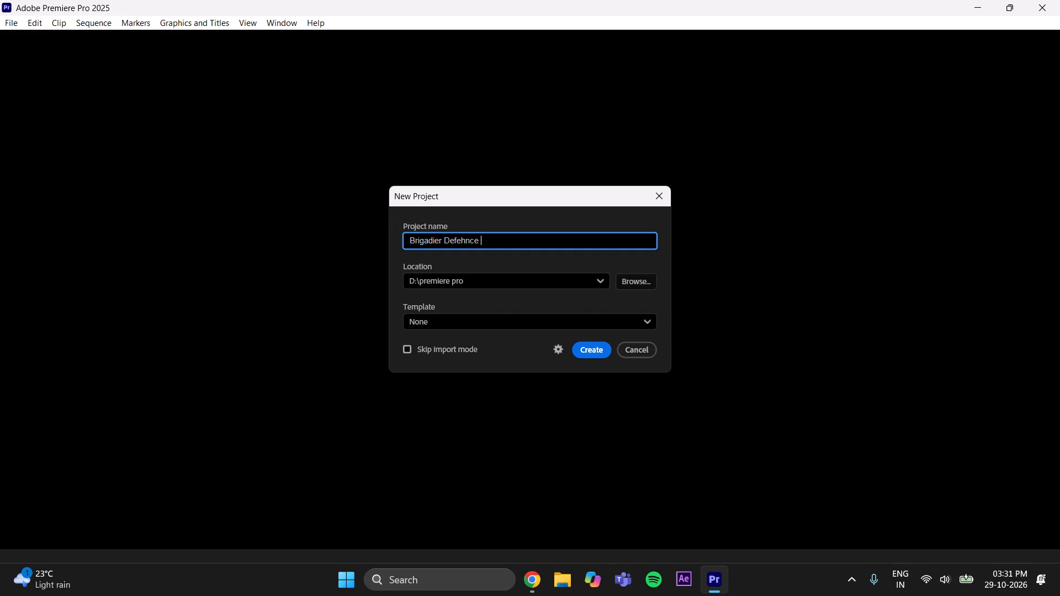
{"action": "key", "text": "BackSpace"}
{"action": "key", "text": "BackSpace"}
{"action": "key", "text": "BackSpace"}
{"action": "key", "text": "BackSpace"}
{"action": "key", "text": "BackSpace"}
{"action": "type", "text": "nce"}
{"action": "key", "text": "space"}
{"action": "key", "text": "shift+a"}
{"action": "type", "text": "cademy"}
{"action": "key", "text": "space"}
{"action": "key", "text": "shift+parenleft"}
{"action": "type", "text": "29-"}
{"action": "key", "text": "1"}
{"action": "type", "text": "0-"}
{"action": "type", "text": "202"}
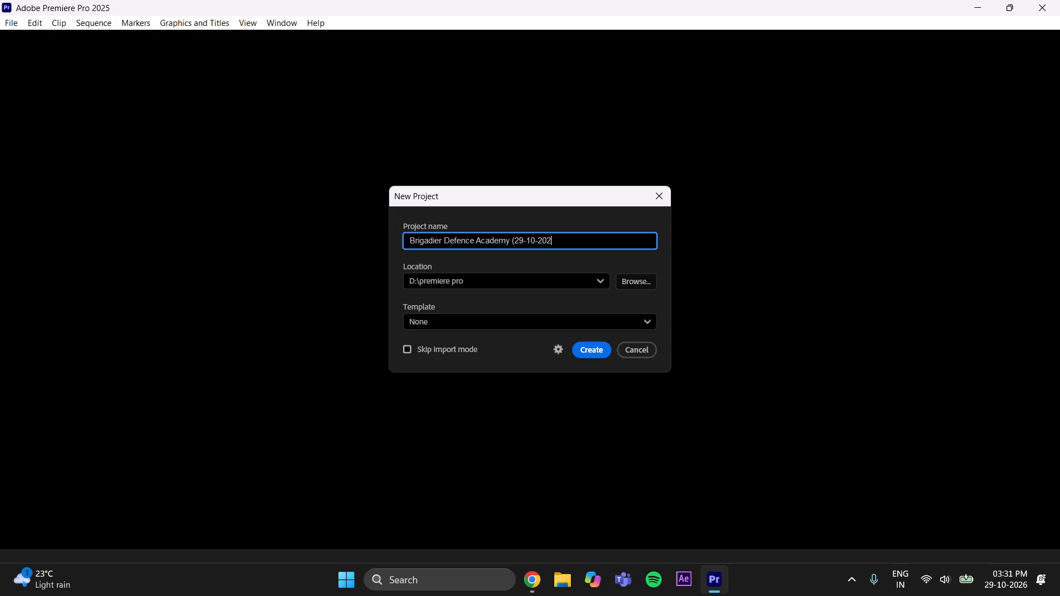
{"action": "key", "text": "6"}
{"action": "key", "text": "shift+parenright"}
{"action": "key", "text": "Return"}
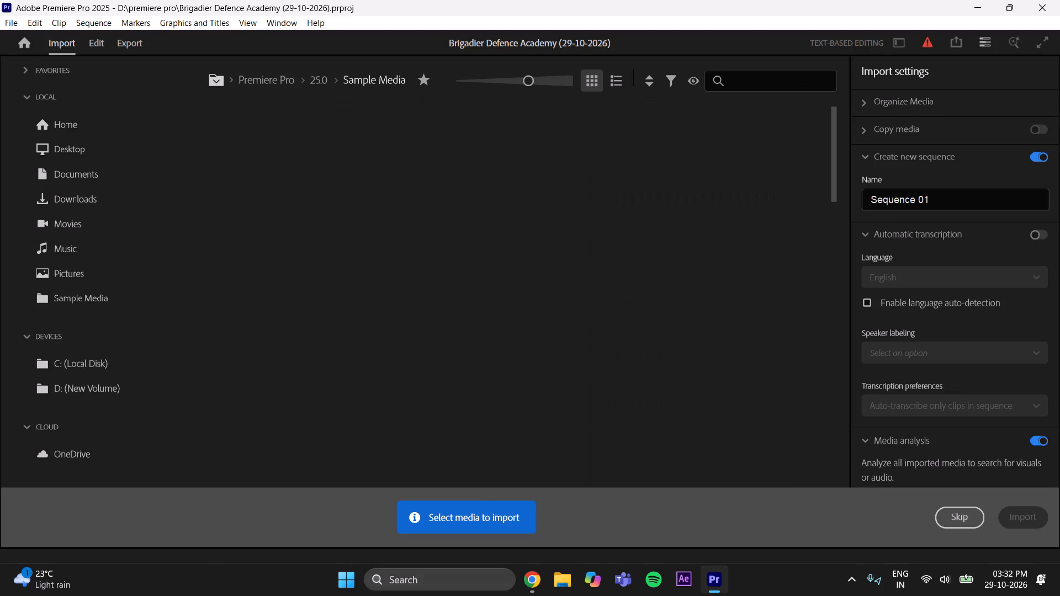
{"action": "left_click", "coordinate": [960, 514]}
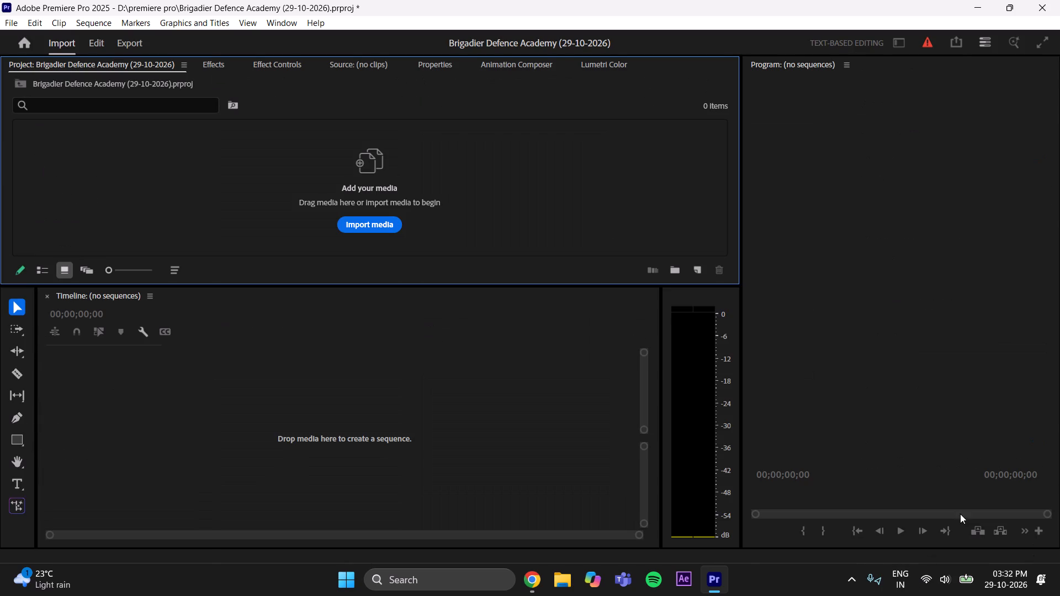
Bring the newly downloaded ElevenLabs Rudra voice-over from the Downloads folder into the Premiere Pro project.
{"action": "left_click", "coordinate": [555, 578]}
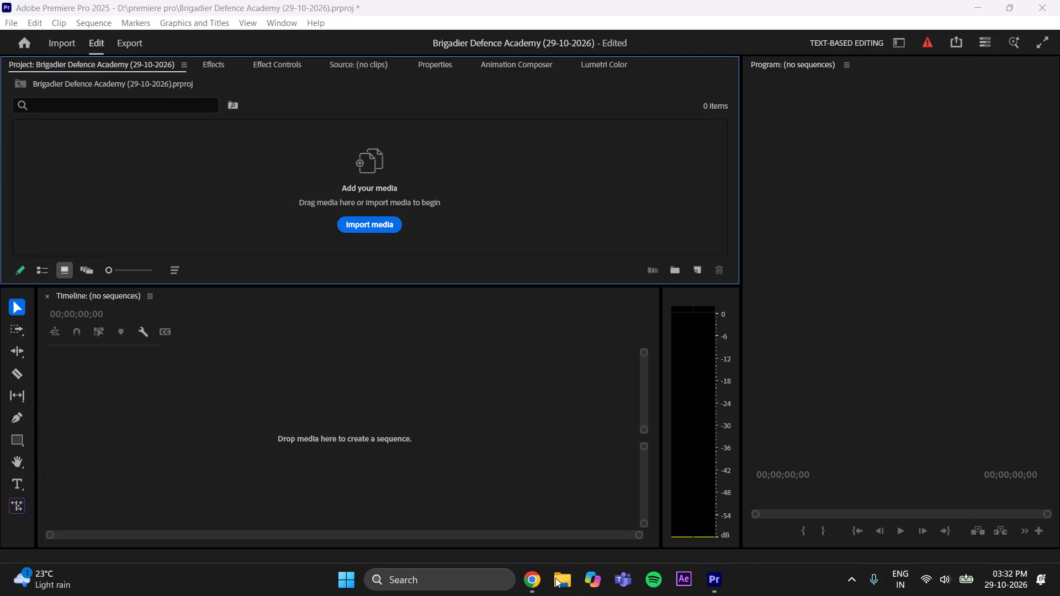
{"action": "left_click", "coordinate": [75, 223]}
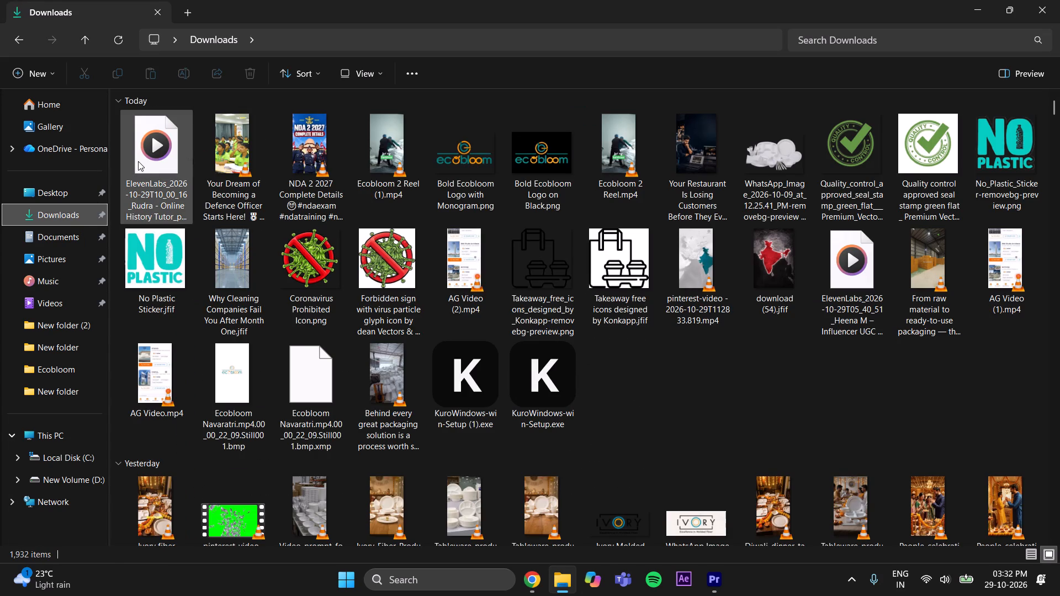
{"action": "left_click", "coordinate": [138, 161]}
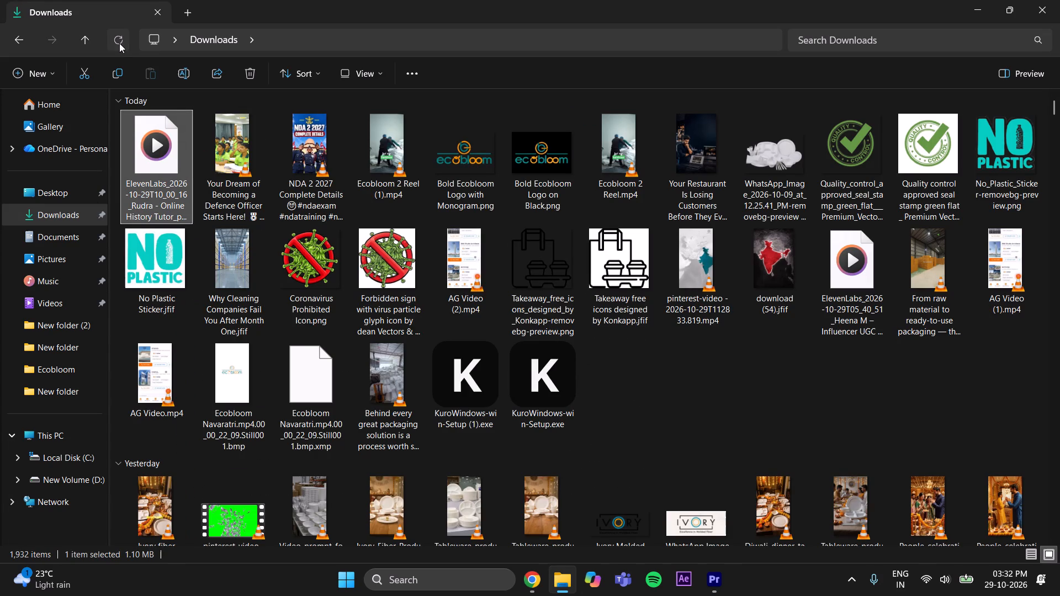
{"action": "left_click", "coordinate": [119, 43]}
{"action": "left_click", "coordinate": [177, 162]}
{"action": "left_click_drag", "start_coordinate": [149, 182], "coordinate": [854, 485]}
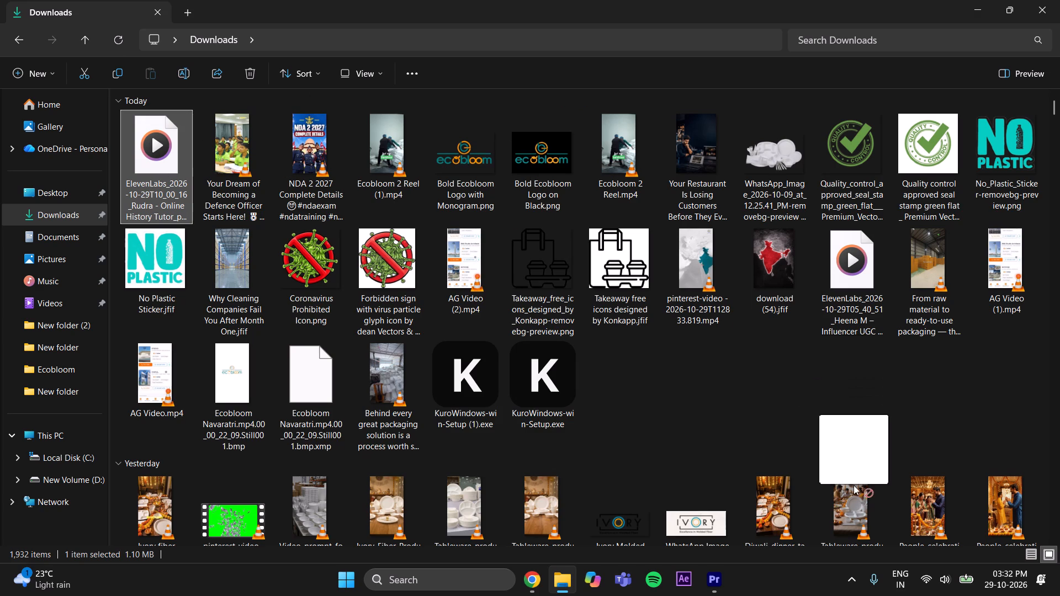
{"action": "left_click_drag", "start_coordinate": [854, 485], "coordinate": [268, 204]}
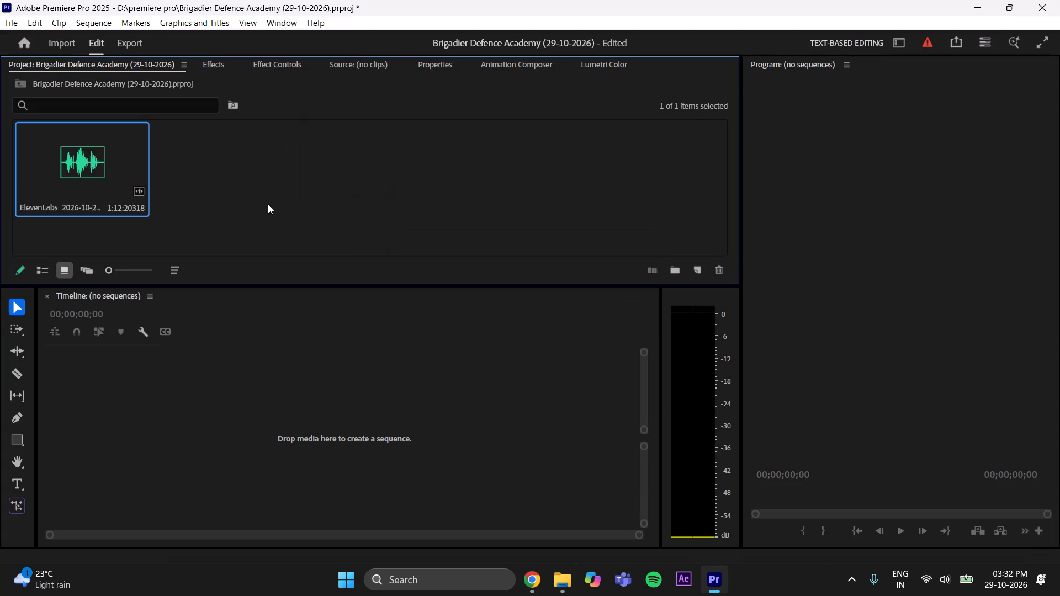
Open the voice-over clip as a source and create a sequence from its audio, placed at the start of track A1.
{"action": "double_click", "coordinate": [86, 171]}
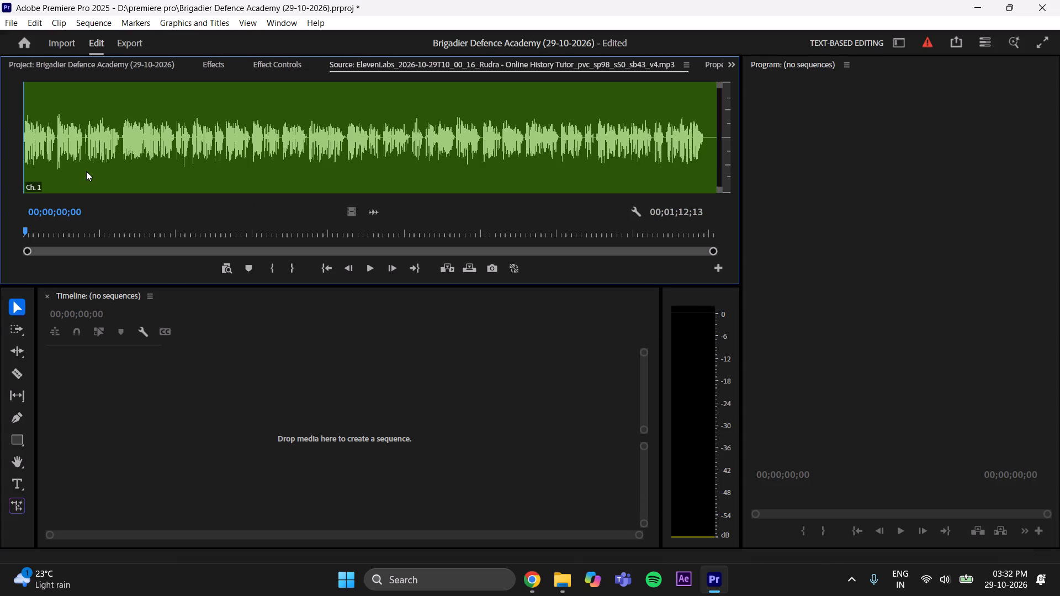
{"action": "left_click_drag", "start_coordinate": [374, 212], "coordinate": [353, 434]}
{"action": "left_click_drag", "start_coordinate": [353, 434], "coordinate": [353, 434]}
{"action": "left_click_drag", "start_coordinate": [341, 537], "coordinate": [299, 556]}
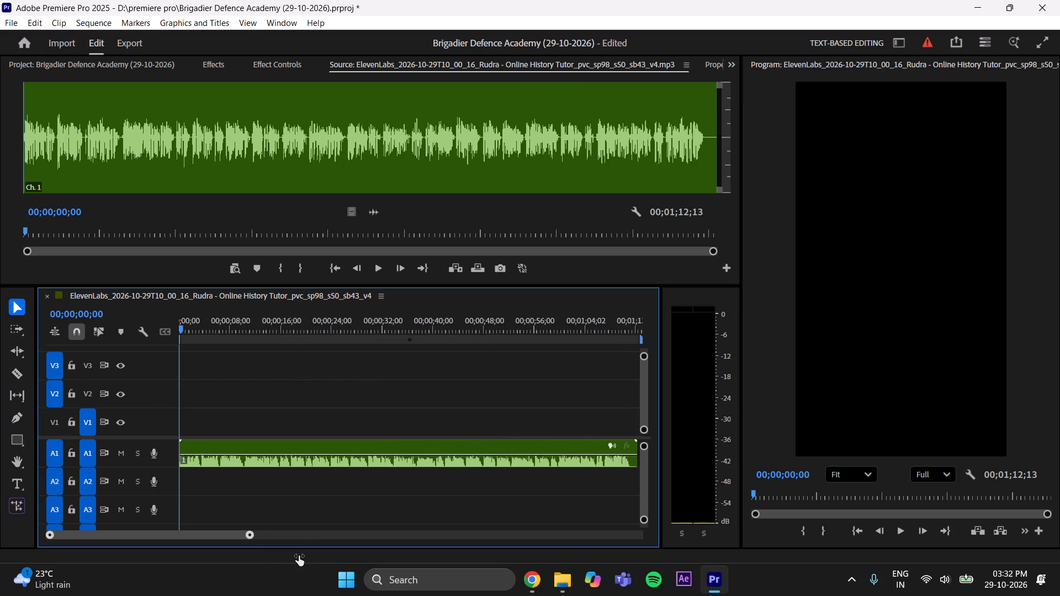
{"action": "left_click_drag", "start_coordinate": [299, 556], "coordinate": [300, 555]}
Save the project.
{"action": "key", "text": "ctrl+s"}
{"action": "key", "text": "ctrl+s"}
{"action": "key", "text": "ctrl+s"}
{"action": "key", "text": "ctrl+s"}
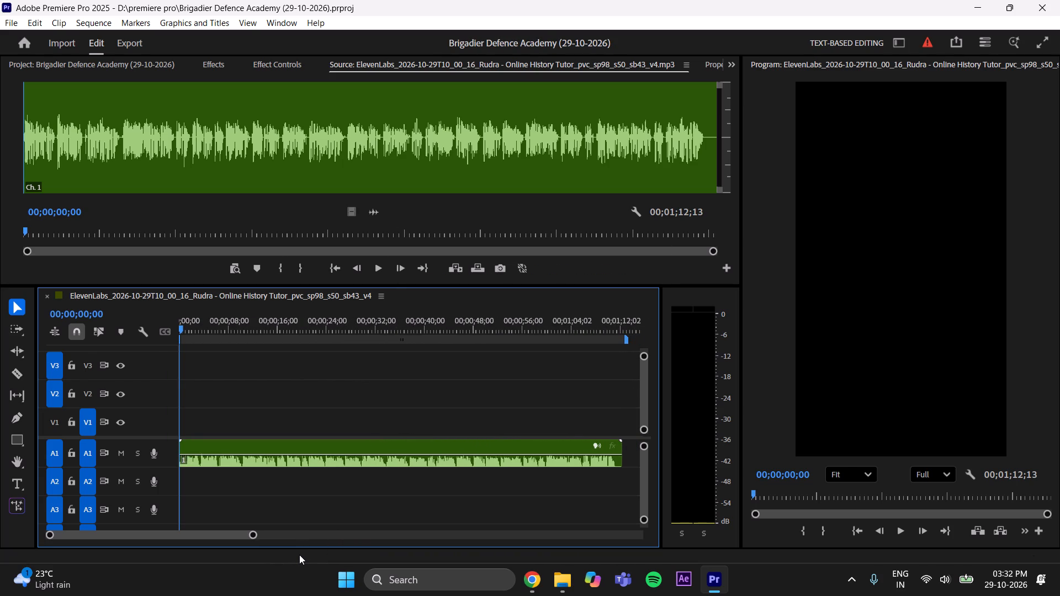
{"action": "key", "text": "ctrl+s"}
{"action": "key", "text": "ctrl+s"}
{"action": "key", "text": "ctrl+s"}
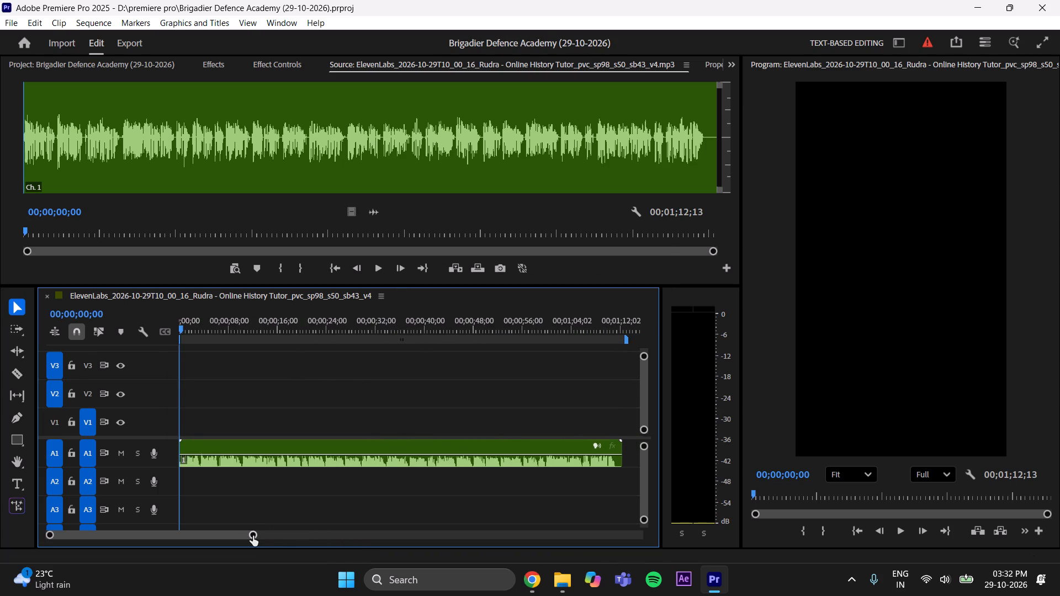
Play the opening seconds of the voice-over in the sequence, restarting from the beginning to check how it sounds.
{"action": "left_click", "coordinate": [253, 536]}
{"action": "left_click", "coordinate": [898, 530]}
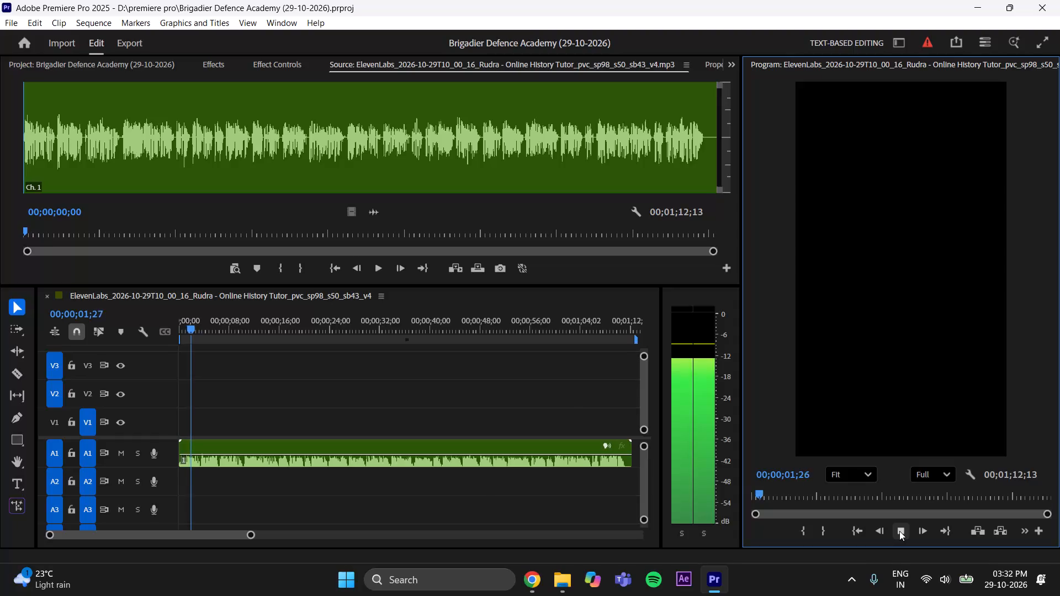
{"action": "left_click", "coordinate": [899, 531]}
{"action": "left_click_drag", "start_coordinate": [203, 322], "coordinate": [163, 338]}
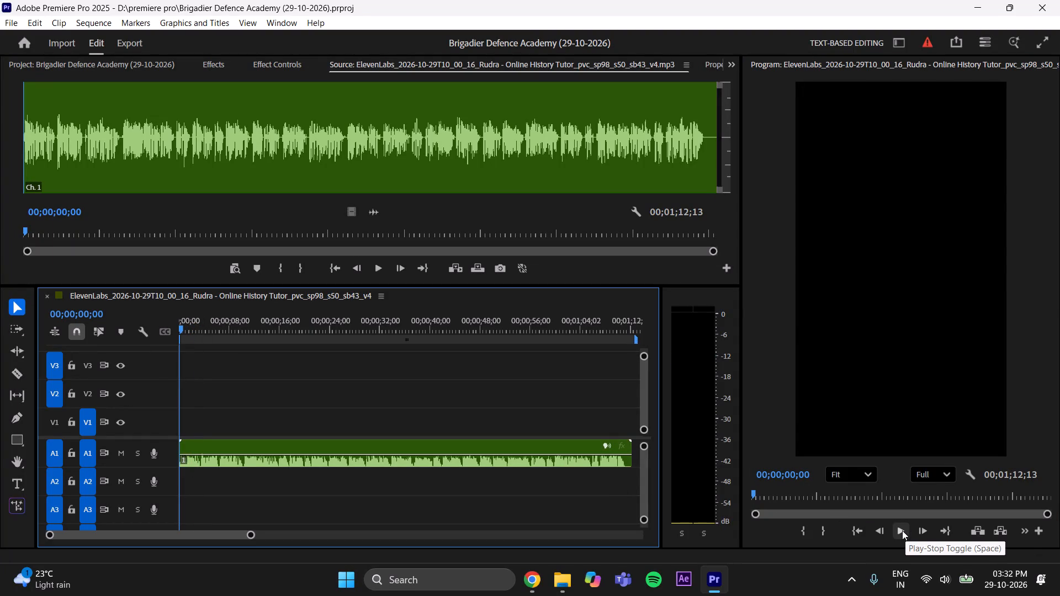
{"action": "left_click", "coordinate": [902, 530]}
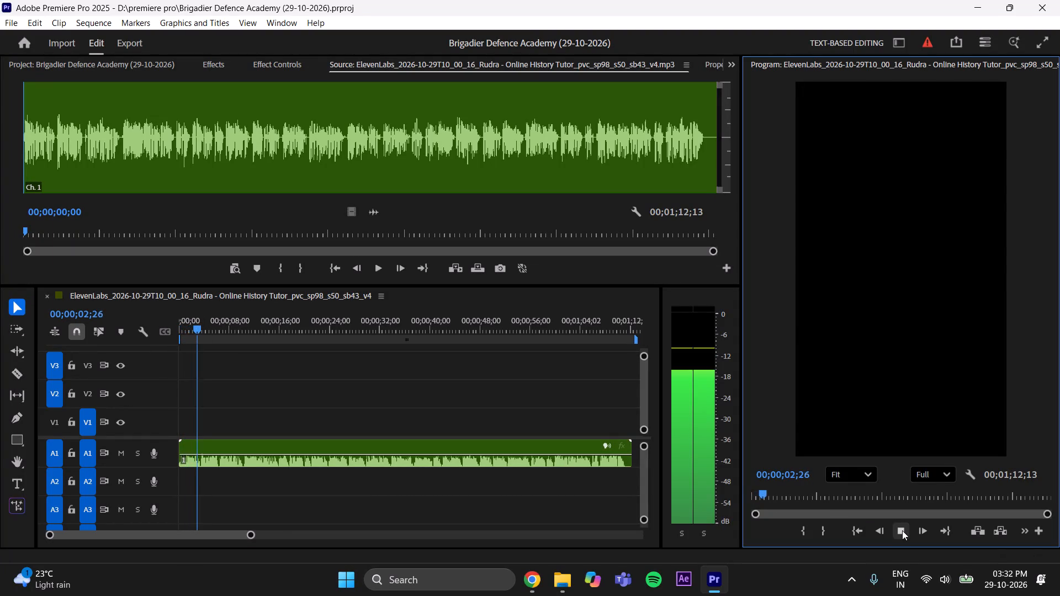
{"action": "left_click", "coordinate": [902, 530]}
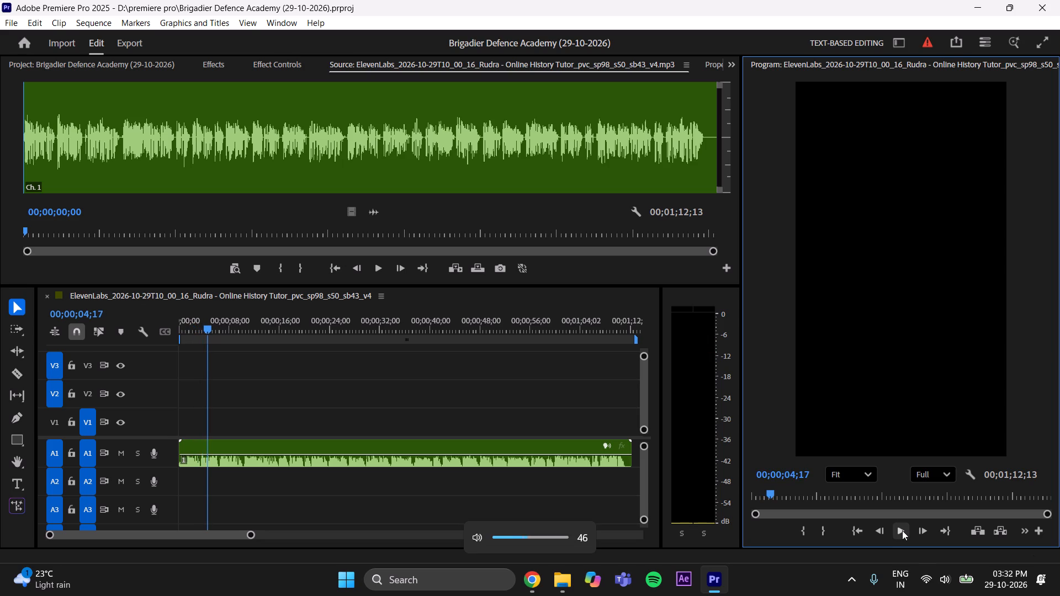
{"action": "left_click", "coordinate": [902, 530]}
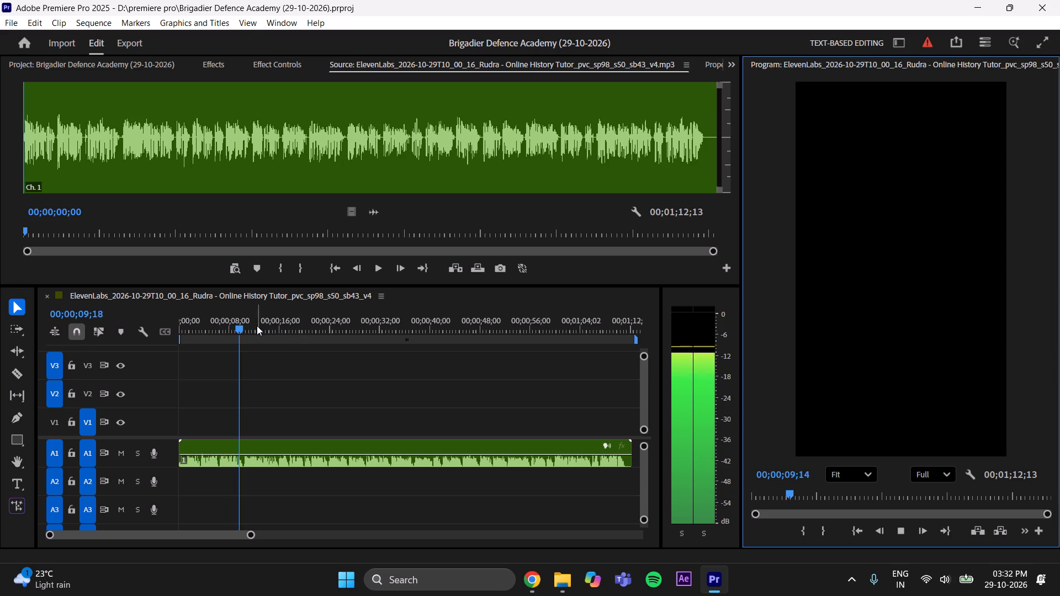
{"action": "key", "text": "space"}
{"action": "left_click_drag", "start_coordinate": [250, 327], "coordinate": [0, 334]}
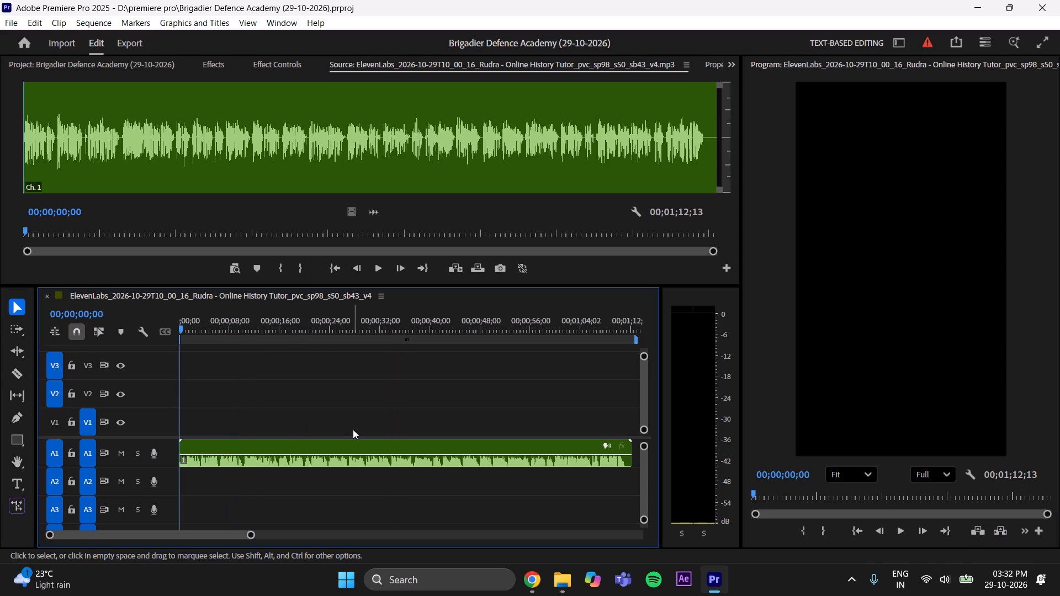
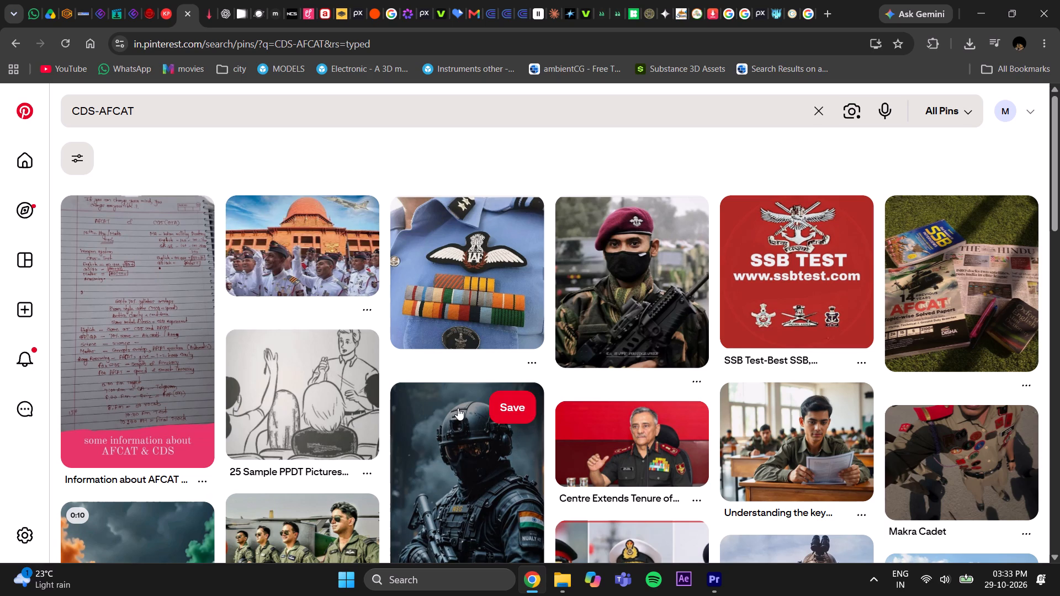
Look through the Pinterest results for CDS-AFCAT for usable defence images.
{"action": "scroll", "coordinate": [458, 408], "scroll_direction": "down", "scroll_amount": 2}
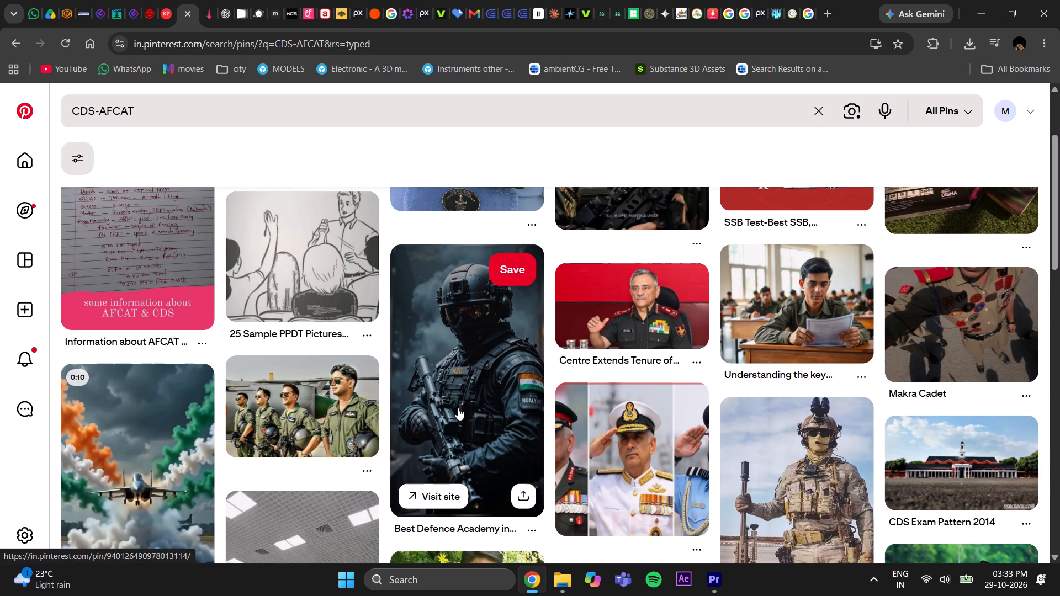
{"action": "scroll", "coordinate": [458, 408], "scroll_direction": "down", "scroll_amount": 4}
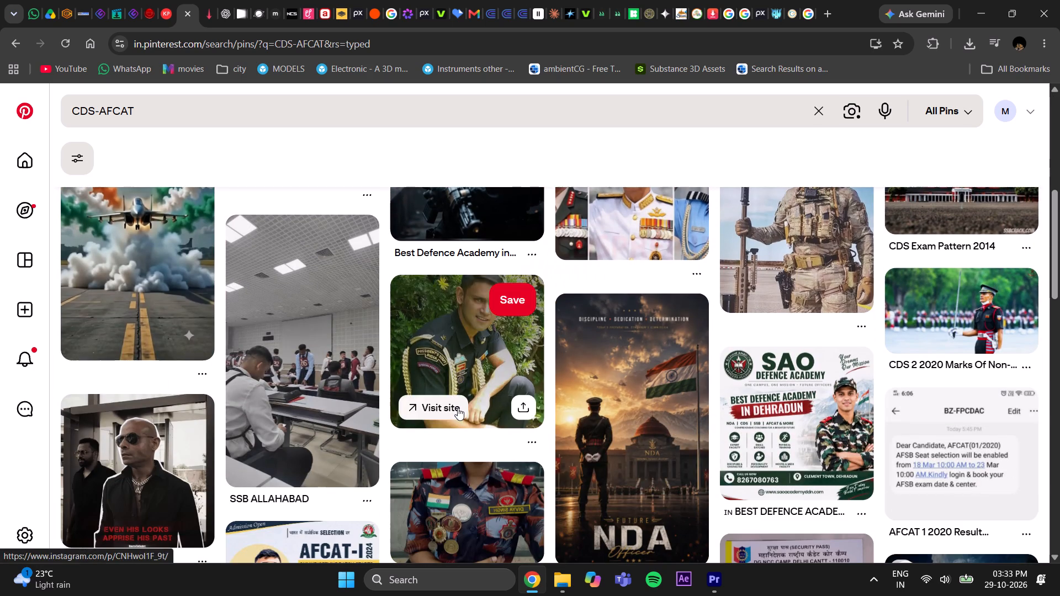
{"action": "scroll", "coordinate": [458, 408], "scroll_direction": "up", "scroll_amount": 8}
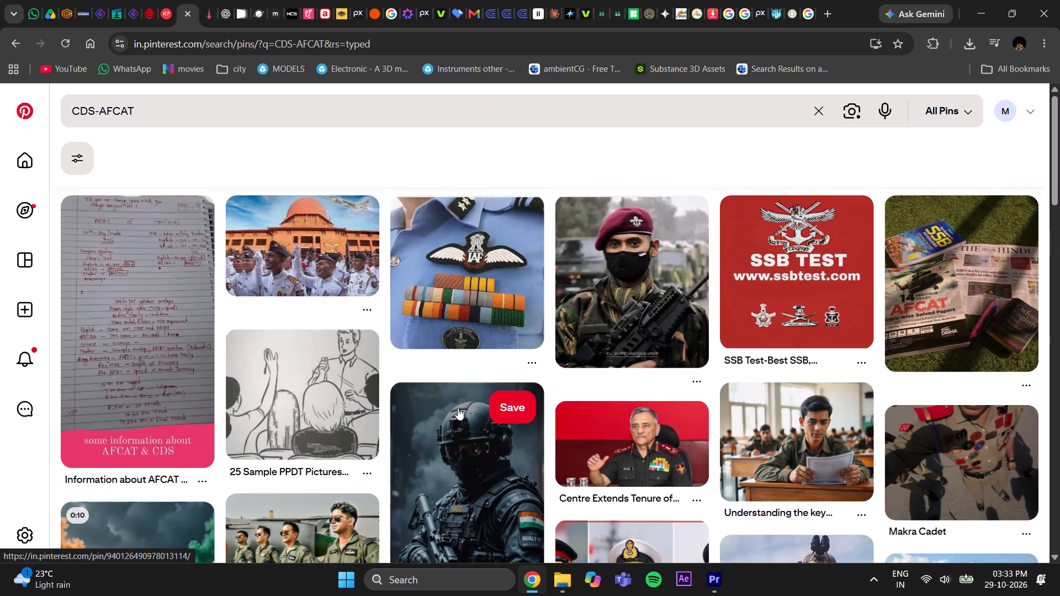
{"action": "scroll", "coordinate": [458, 408], "scroll_direction": "down", "scroll_amount": 3}
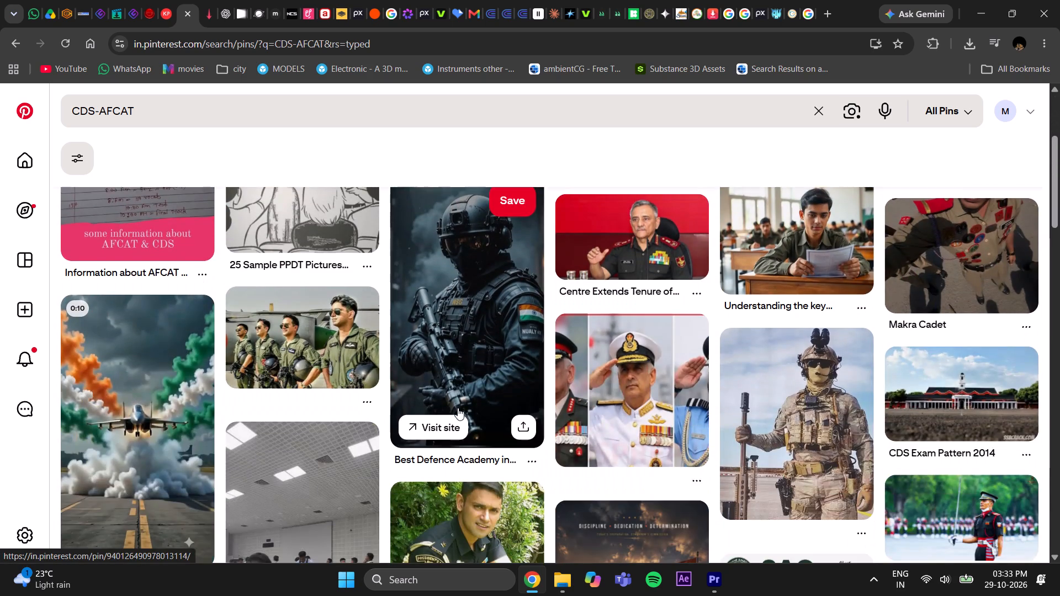
{"action": "scroll", "coordinate": [458, 408], "scroll_direction": "down", "scroll_amount": 4}
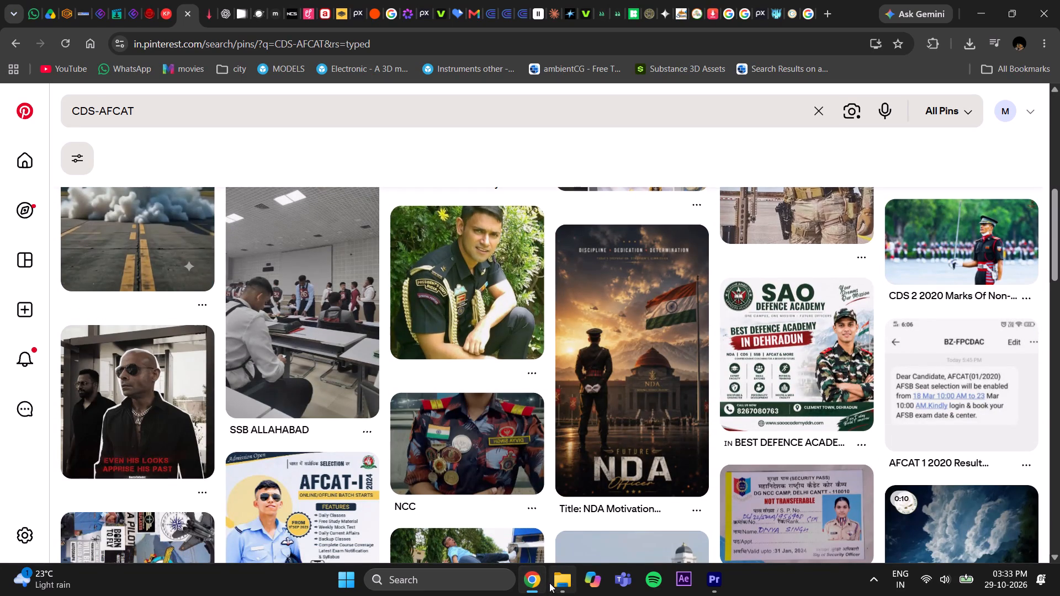
Play the opening seconds of the CDS-AFCAT 2027 "Your Dream of Becoming a Defence Officer" reference video from the Downloads folder.
{"action": "left_click", "coordinate": [557, 583]}
{"action": "double_click", "coordinate": [208, 161]}
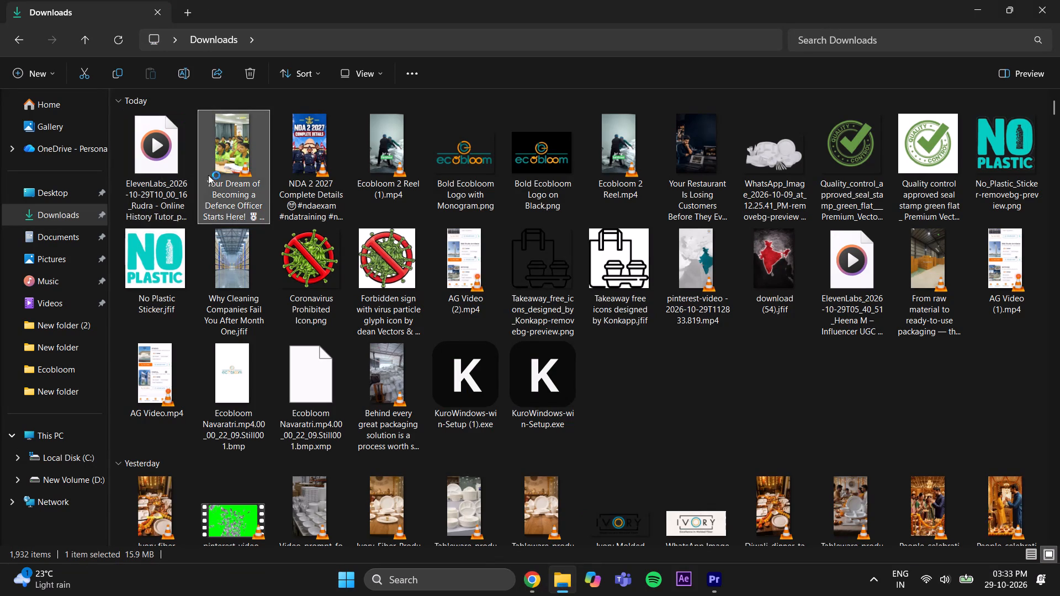
{"action": "left_click", "coordinate": [11, 552]}
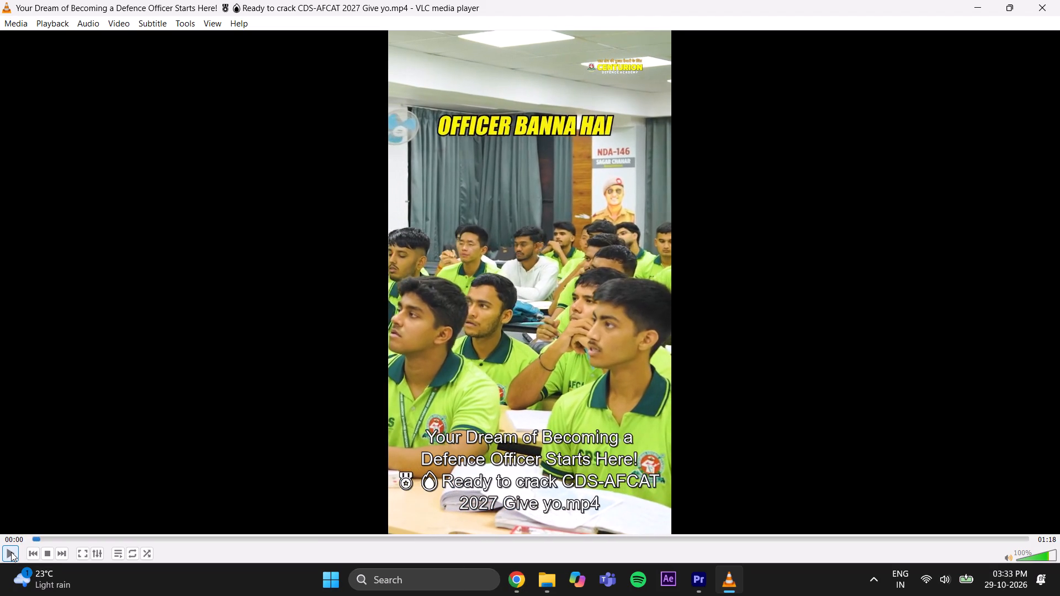
{"action": "left_click", "coordinate": [12, 550]}
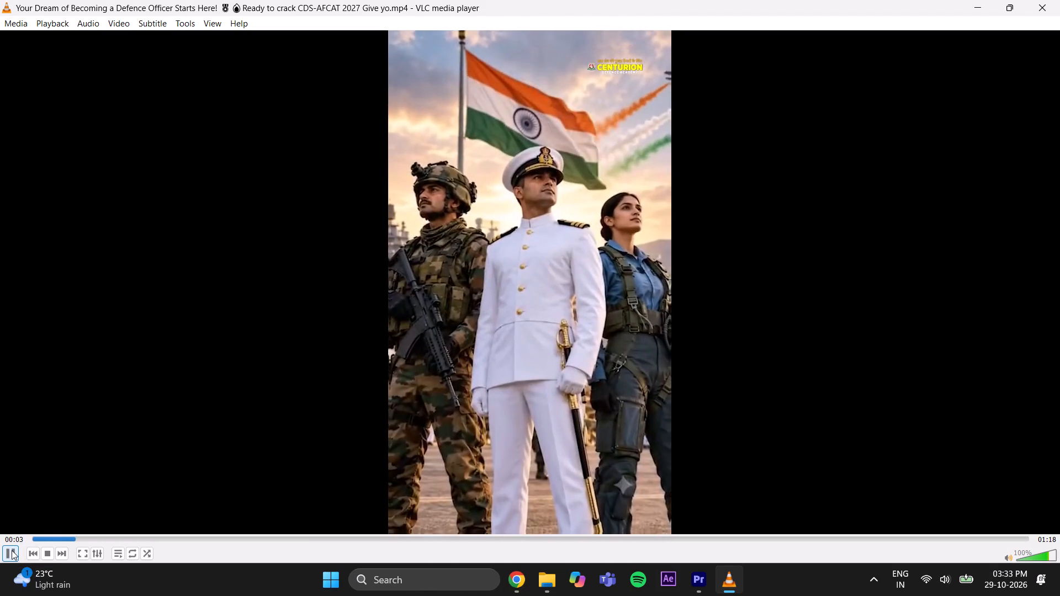
{"action": "left_click", "coordinate": [12, 550]}
{"action": "left_click", "coordinate": [1059, 0]}
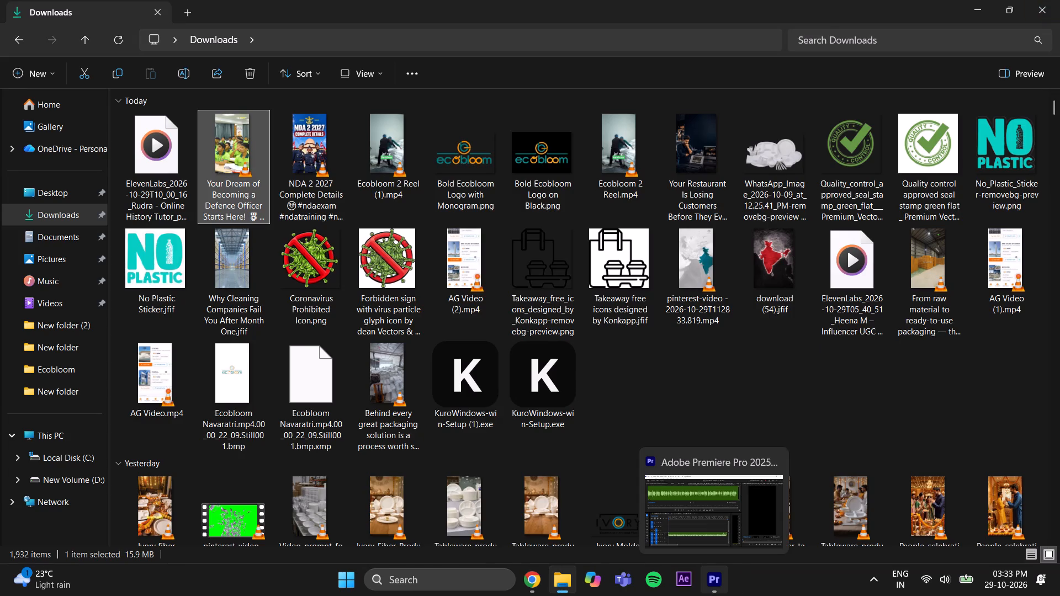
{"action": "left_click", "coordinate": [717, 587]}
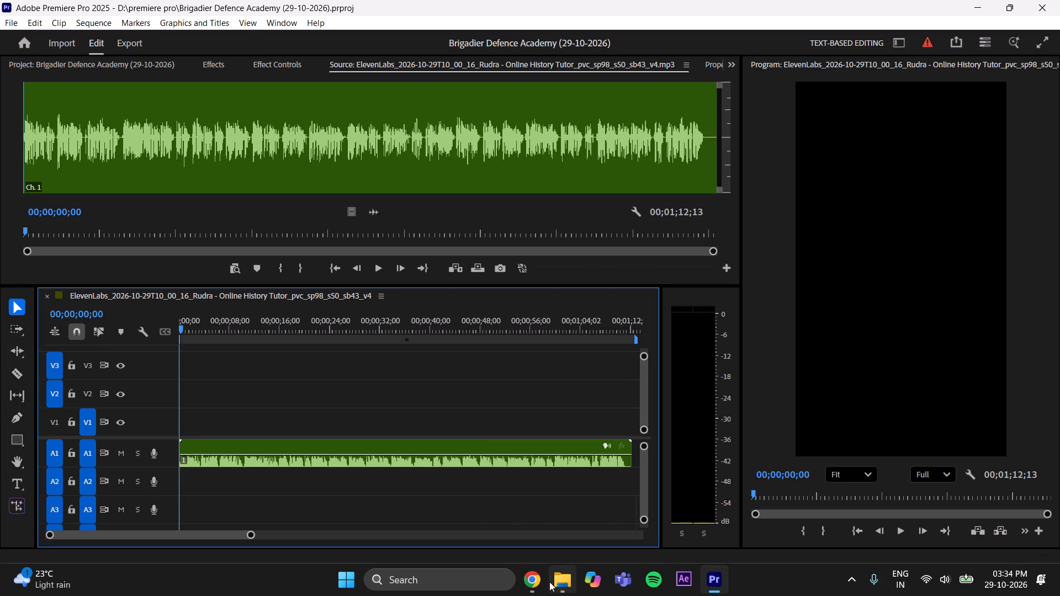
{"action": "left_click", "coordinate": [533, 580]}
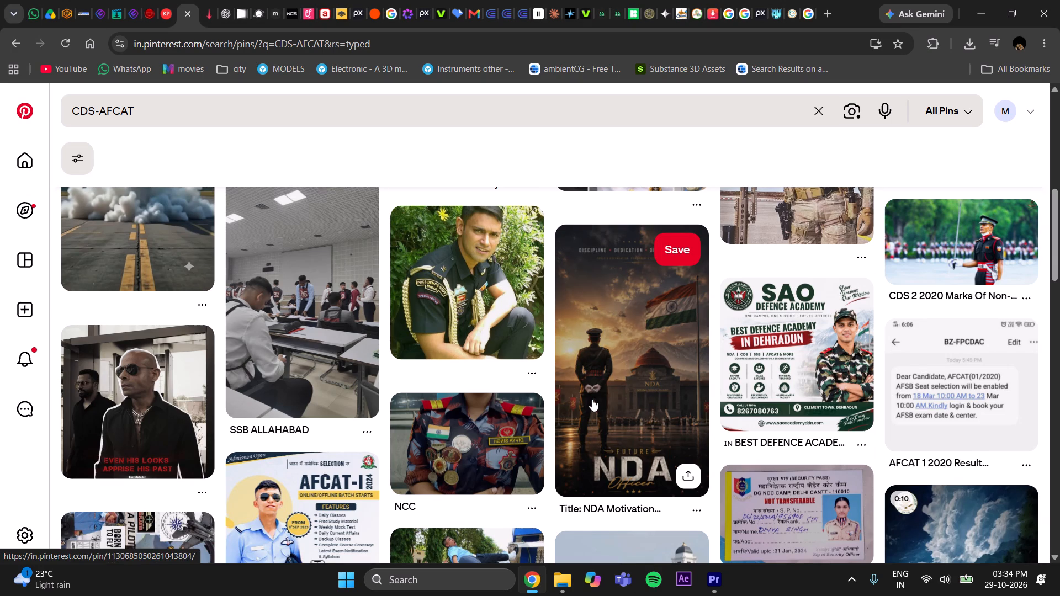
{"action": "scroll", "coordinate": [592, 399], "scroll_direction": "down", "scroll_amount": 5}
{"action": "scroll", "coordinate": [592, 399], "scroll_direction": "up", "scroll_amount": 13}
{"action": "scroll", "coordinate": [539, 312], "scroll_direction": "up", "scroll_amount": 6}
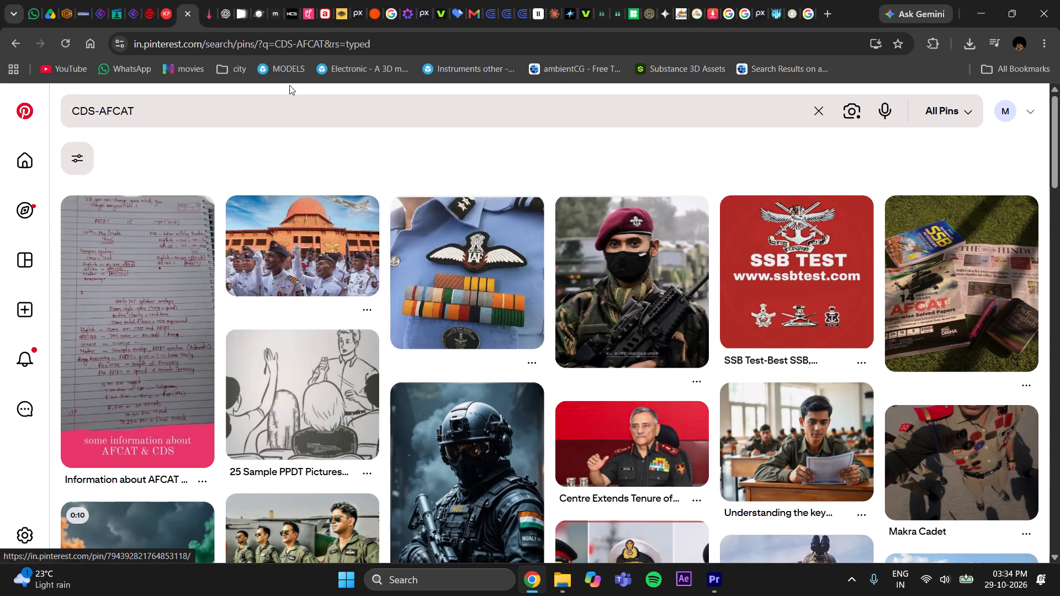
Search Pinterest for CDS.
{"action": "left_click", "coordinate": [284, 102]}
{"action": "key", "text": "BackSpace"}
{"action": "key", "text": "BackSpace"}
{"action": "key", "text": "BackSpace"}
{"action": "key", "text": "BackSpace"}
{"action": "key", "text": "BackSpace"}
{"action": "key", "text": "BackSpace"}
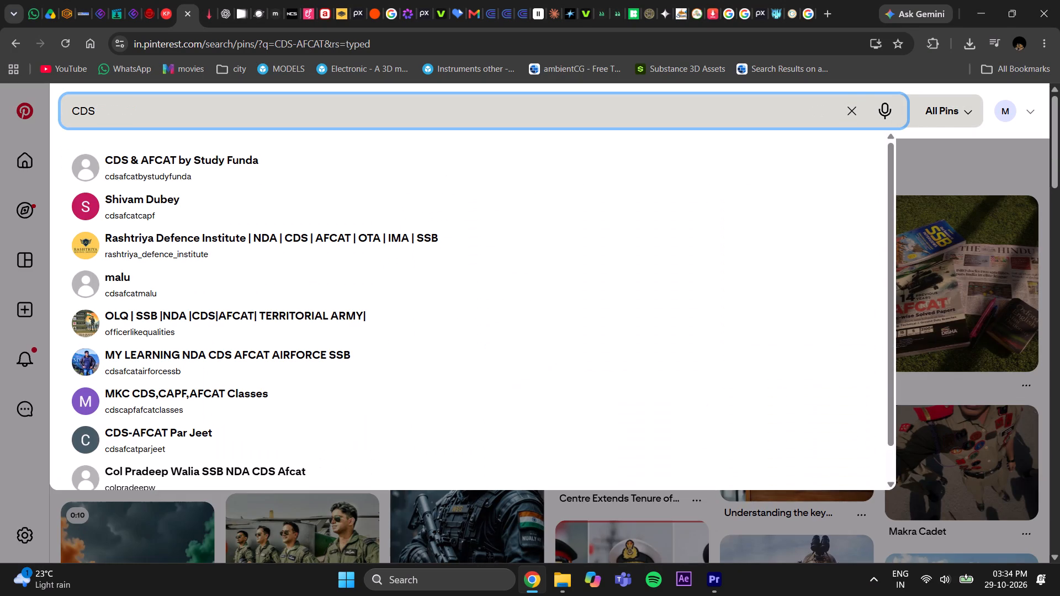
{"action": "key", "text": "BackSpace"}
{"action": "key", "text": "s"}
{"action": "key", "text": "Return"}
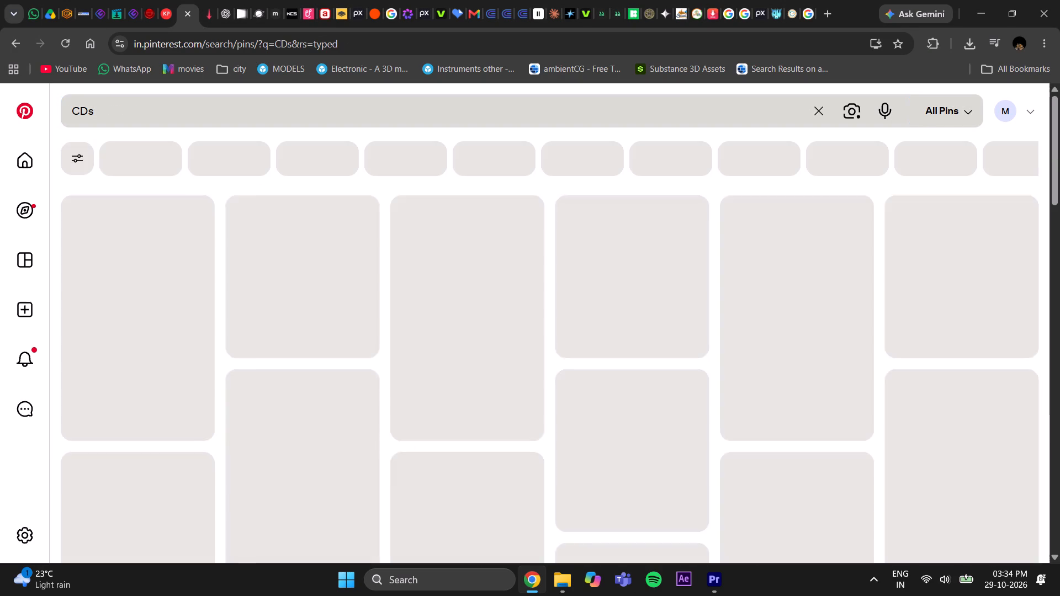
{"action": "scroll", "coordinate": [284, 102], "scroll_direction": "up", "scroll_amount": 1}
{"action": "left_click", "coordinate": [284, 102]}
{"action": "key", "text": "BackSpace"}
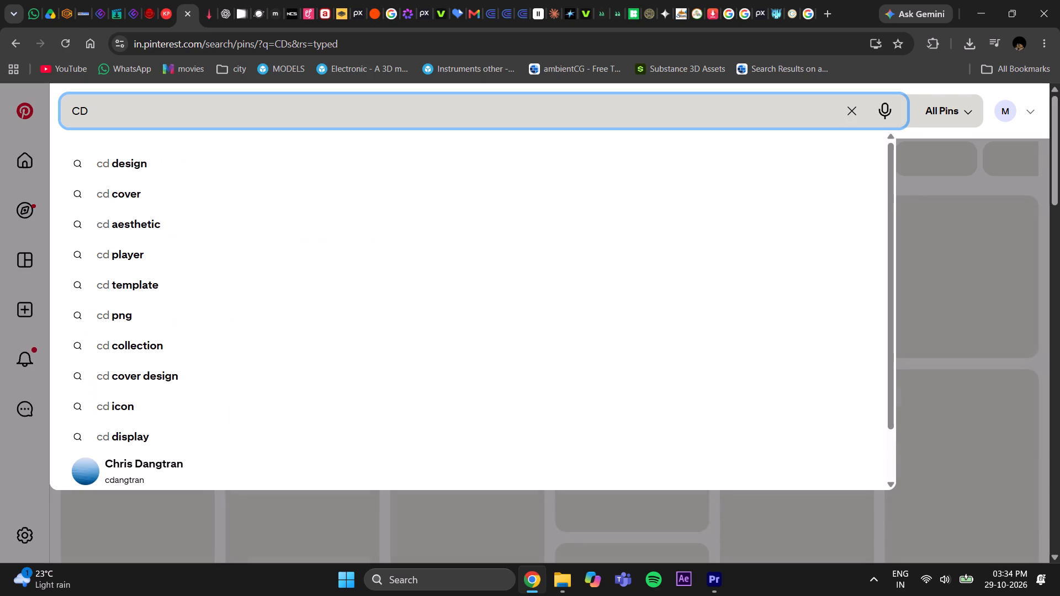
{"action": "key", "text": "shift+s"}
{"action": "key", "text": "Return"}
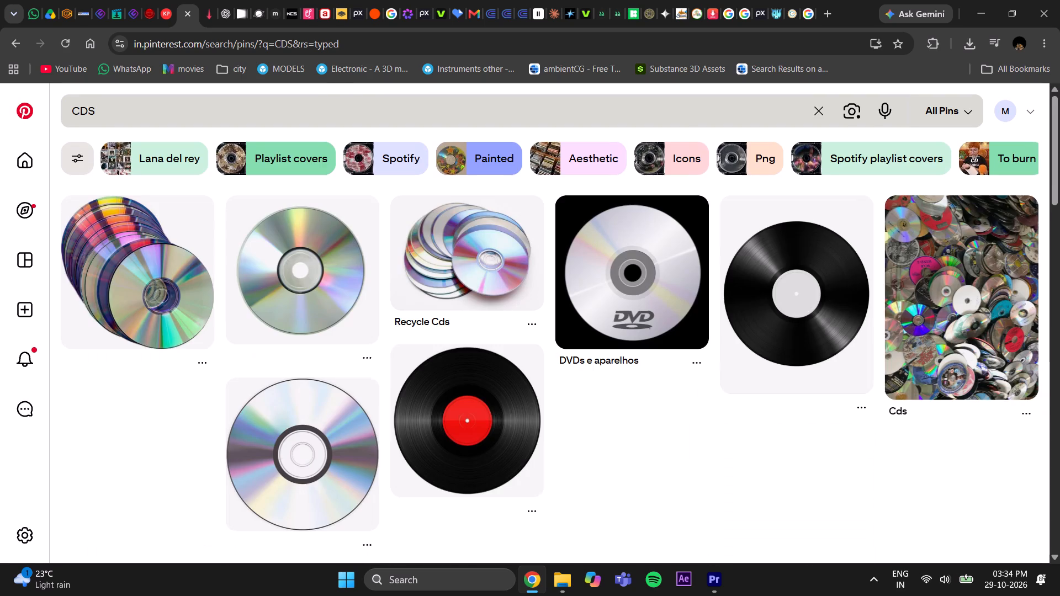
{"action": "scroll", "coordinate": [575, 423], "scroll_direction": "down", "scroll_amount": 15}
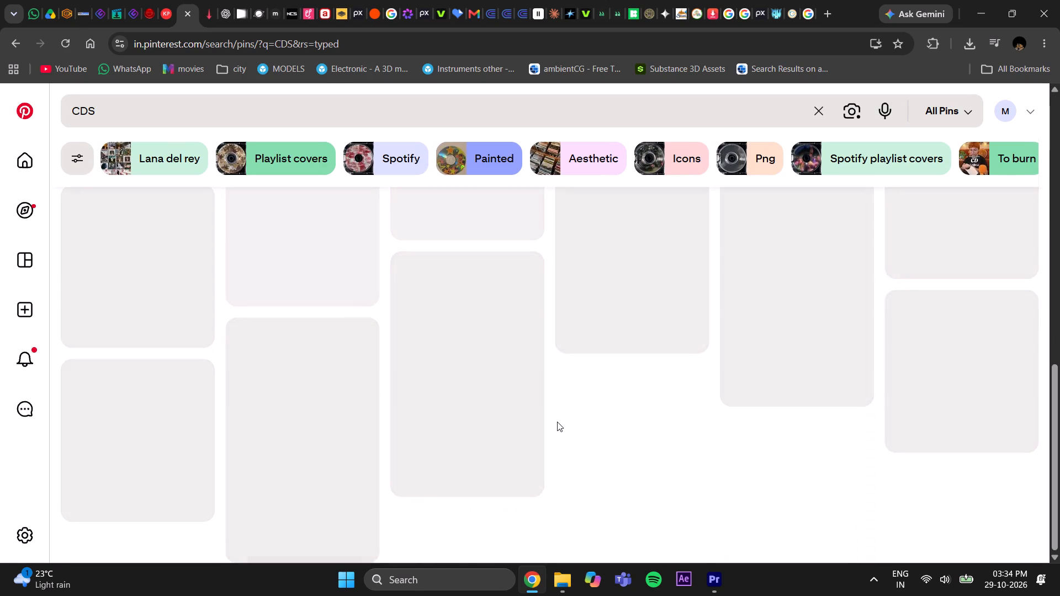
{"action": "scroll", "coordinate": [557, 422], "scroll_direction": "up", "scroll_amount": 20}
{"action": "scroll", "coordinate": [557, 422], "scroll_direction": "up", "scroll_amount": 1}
Search Pinterest for "CDS exam" and look through the pins for usable army officer images.
{"action": "left_click", "coordinate": [183, 98]}
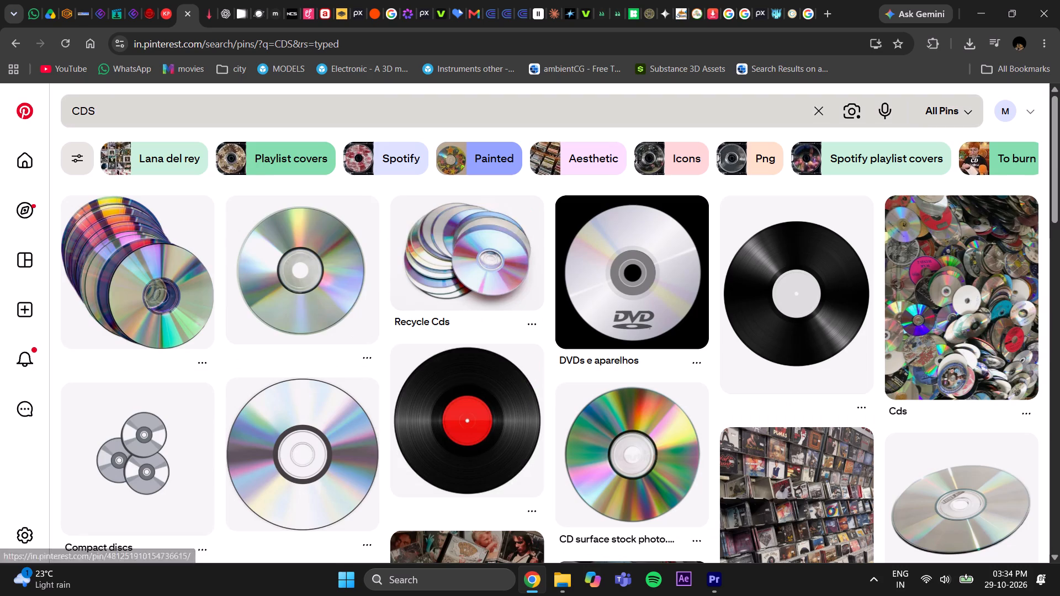
{"action": "key", "text": "space"}
{"action": "type", "text": "exam"}
{"action": "key", "text": "Return"}
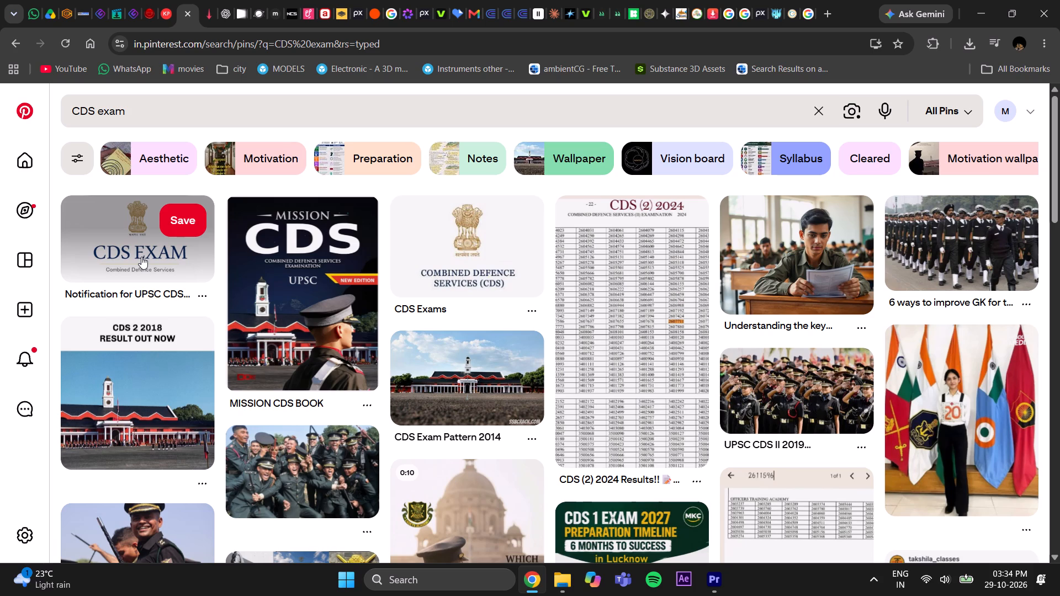
{"action": "scroll", "coordinate": [142, 257], "scroll_direction": "down", "scroll_amount": 6}
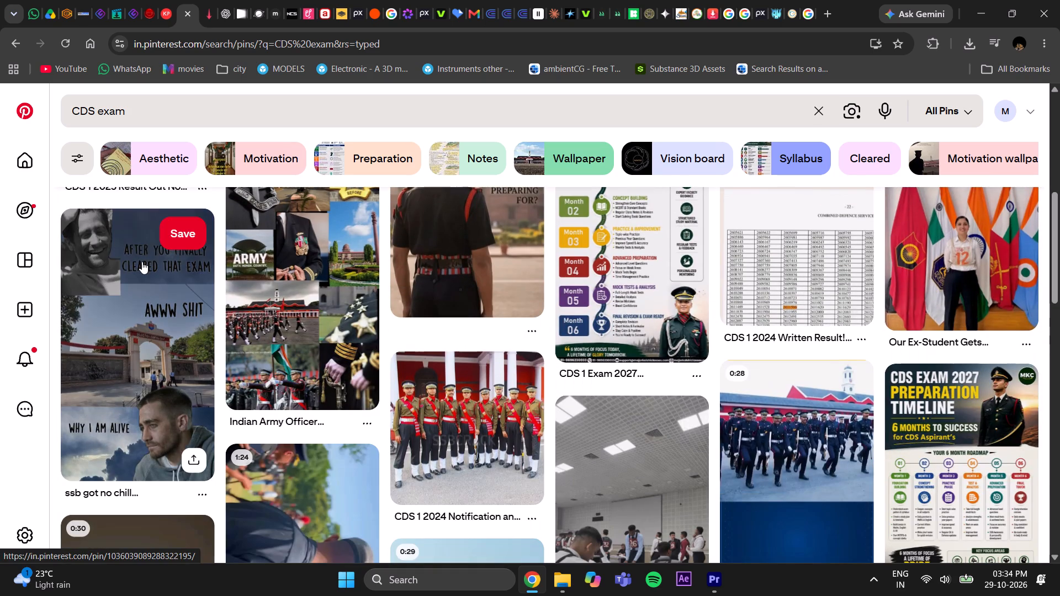
{"action": "scroll", "coordinate": [142, 262], "scroll_direction": "down", "scroll_amount": 1}
{"action": "scroll", "coordinate": [142, 262], "scroll_direction": "up", "scroll_amount": 2}
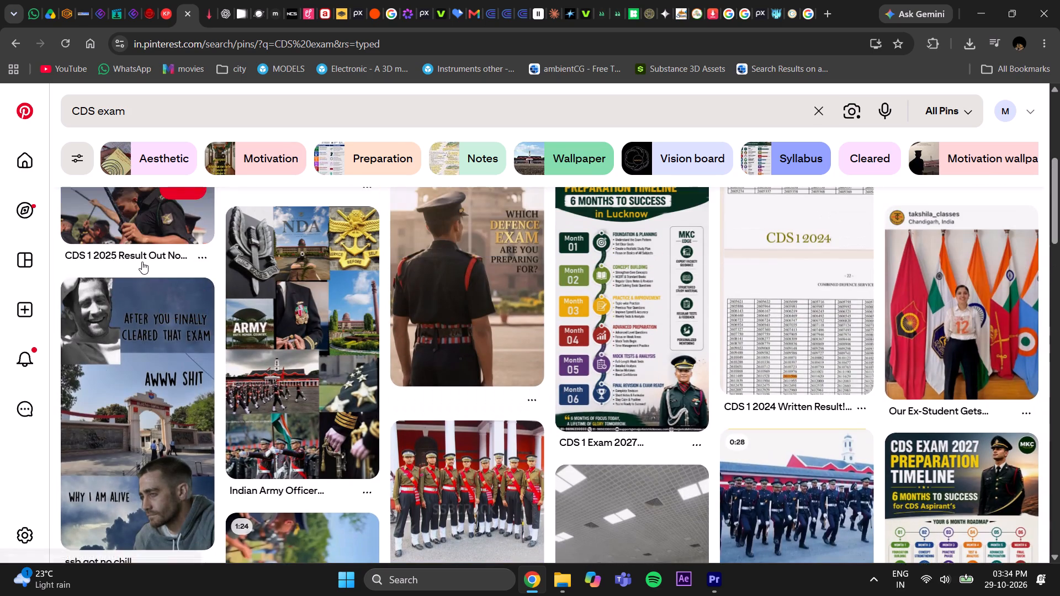
{"action": "scroll", "coordinate": [142, 262], "scroll_direction": "down", "scroll_amount": 1}
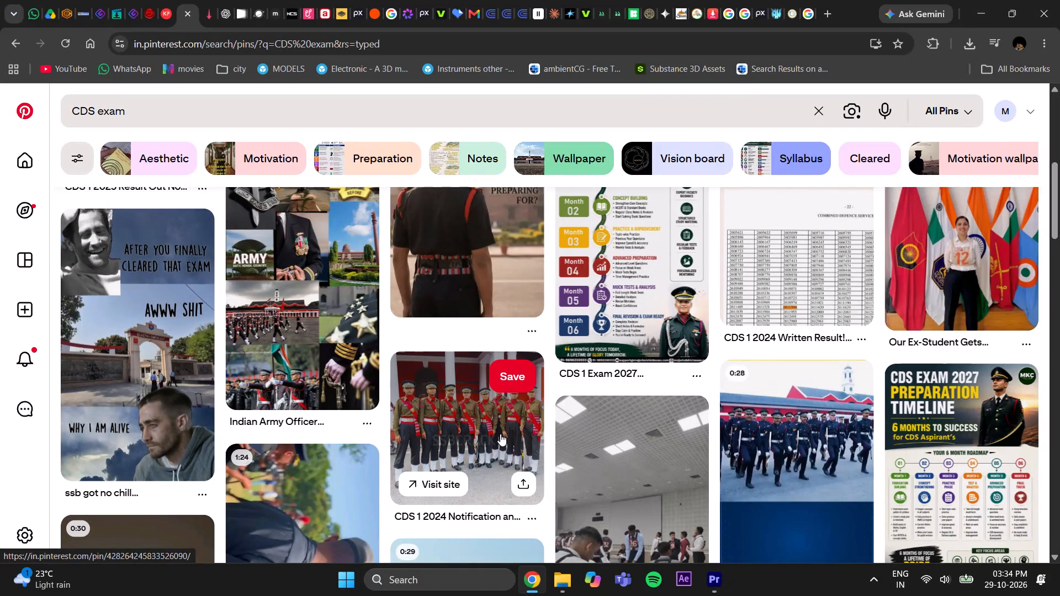
{"action": "scroll", "coordinate": [497, 434], "scroll_direction": "down", "scroll_amount": 3}
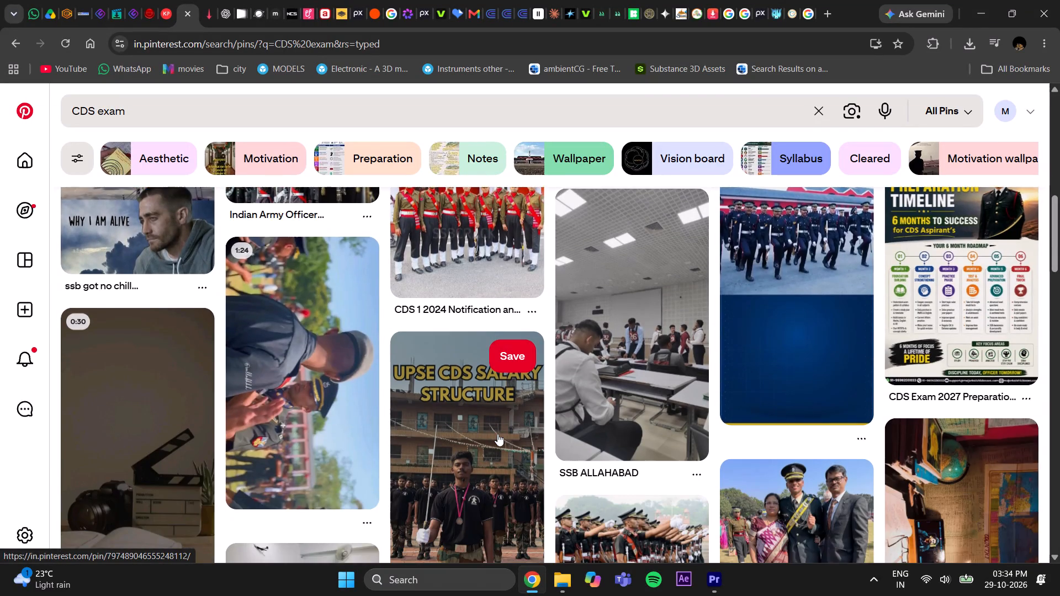
{"action": "scroll", "coordinate": [497, 434], "scroll_direction": "down", "scroll_amount": 2}
{"action": "scroll", "coordinate": [497, 434], "scroll_direction": "up", "scroll_amount": 5}
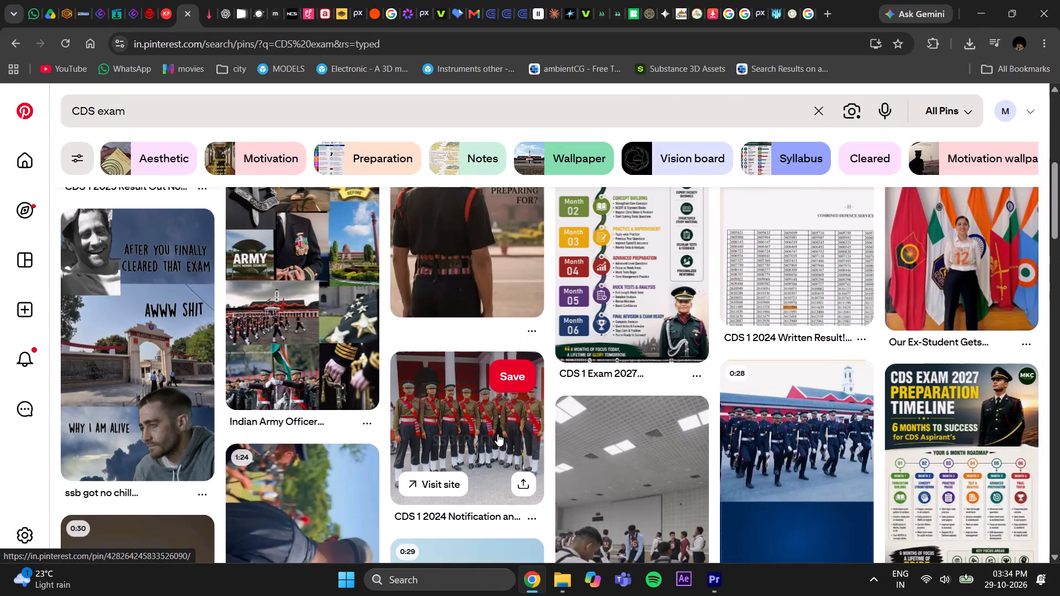
Replace the "CDS exam" search on Pinterest with a search for AFCAT.
{"action": "left_click", "coordinate": [167, 110]}
{"action": "key", "text": "BackSpace"}
{"action": "key", "text": "BackSpace"}
{"action": "key", "text": "BackSpace"}
{"action": "key", "text": "BackSpace"}
{"action": "key", "text": "BackSpace"}
{"action": "key", "text": "BackSpace"}
{"action": "key", "text": "BackSpace"}
{"action": "key", "text": "BackSpace"}
{"action": "key", "text": "BackSpace"}
{"action": "key", "text": "BackSpace"}
{"action": "key", "text": "BackSpace"}
{"action": "key", "text": "BackSpace"}
{"action": "key", "text": "BackSpace"}
{"action": "key", "text": "BackSpace"}
{"action": "key", "text": "BackSpace"}
{"action": "key", "text": "BackSpace"}
{"action": "key", "text": "BackSpace"}
{"action": "key", "text": "BackSpace"}
{"action": "key", "text": "BackSpace"}
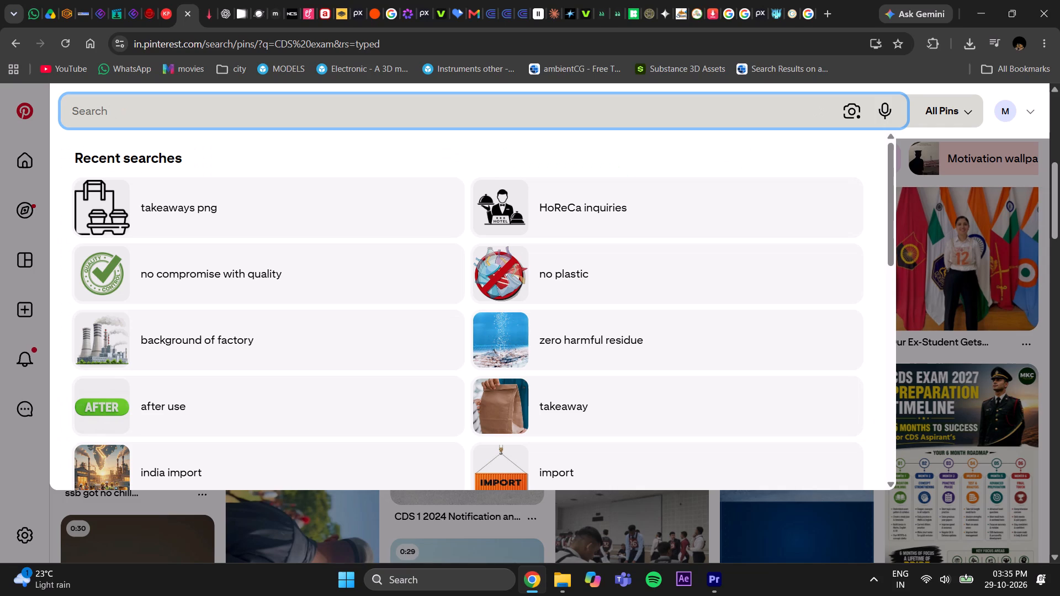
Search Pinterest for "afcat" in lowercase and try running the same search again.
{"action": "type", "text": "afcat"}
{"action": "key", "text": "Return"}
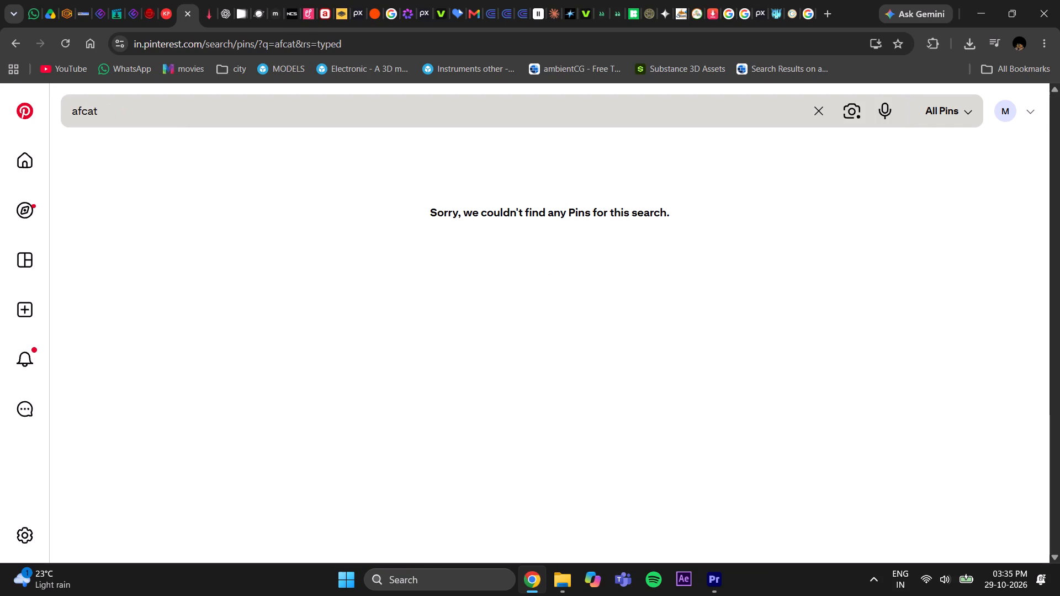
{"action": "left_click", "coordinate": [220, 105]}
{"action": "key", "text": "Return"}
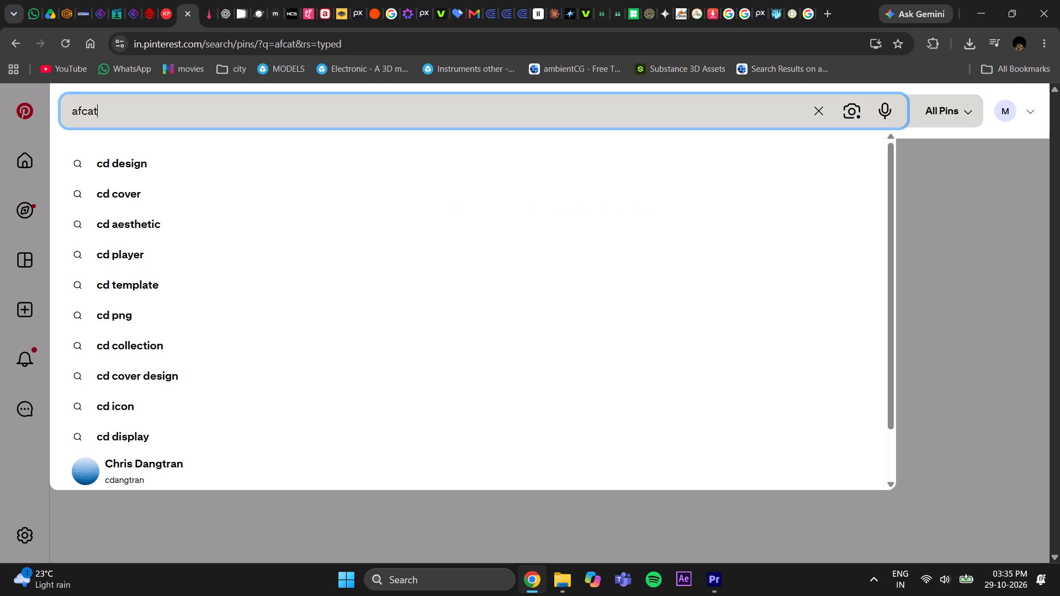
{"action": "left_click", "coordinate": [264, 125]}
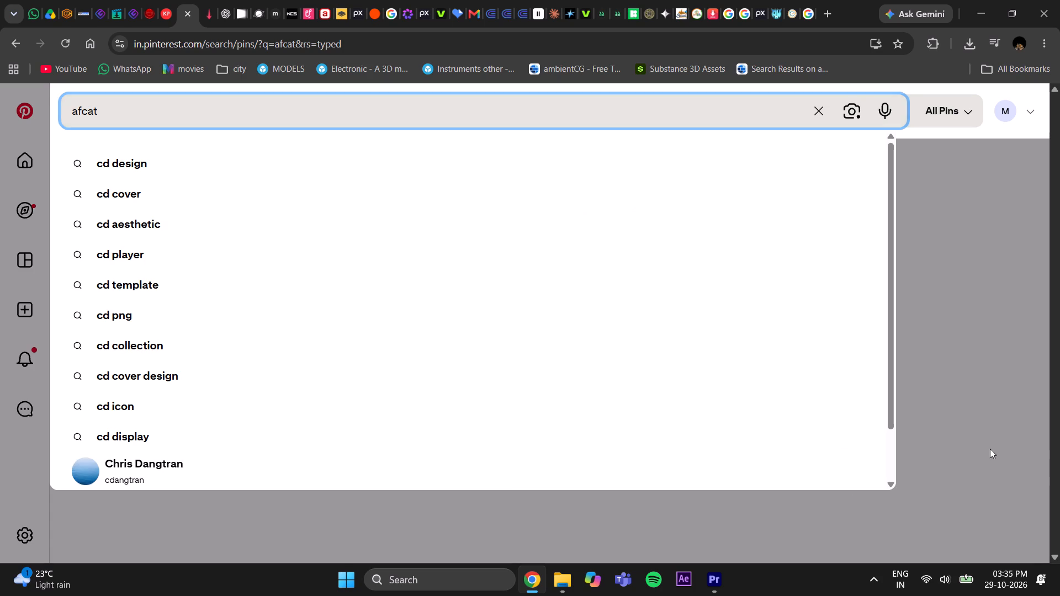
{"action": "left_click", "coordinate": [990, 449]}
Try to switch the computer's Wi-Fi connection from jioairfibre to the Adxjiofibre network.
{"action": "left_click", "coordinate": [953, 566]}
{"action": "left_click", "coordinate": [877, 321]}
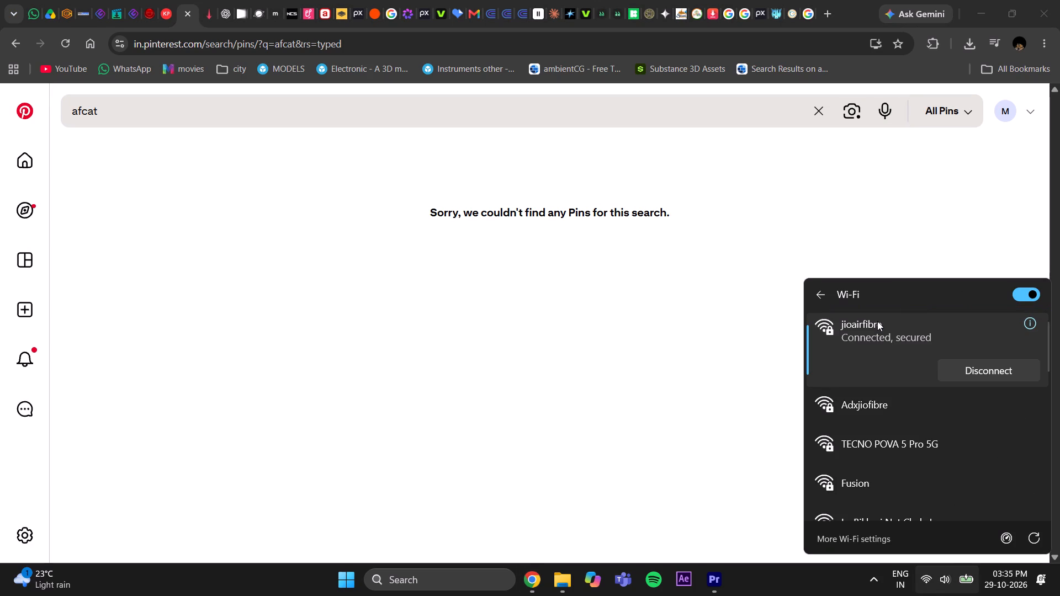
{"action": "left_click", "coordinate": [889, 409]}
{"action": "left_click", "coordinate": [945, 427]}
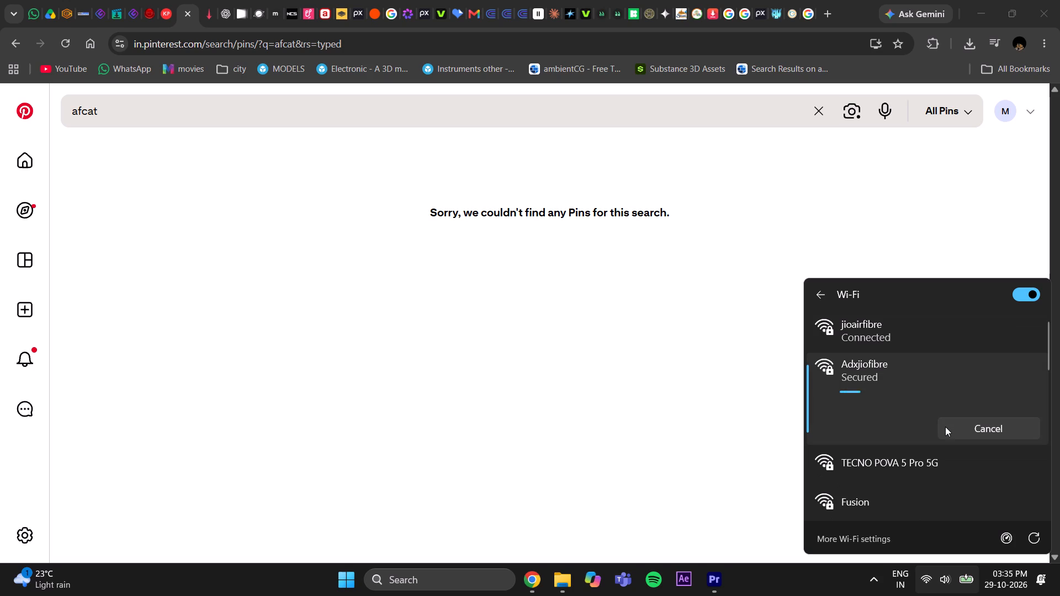
Reconnect the computer's Wi-Fi to the jioairfibre network and return to Pinterest.
{"action": "left_click", "coordinate": [875, 332]}
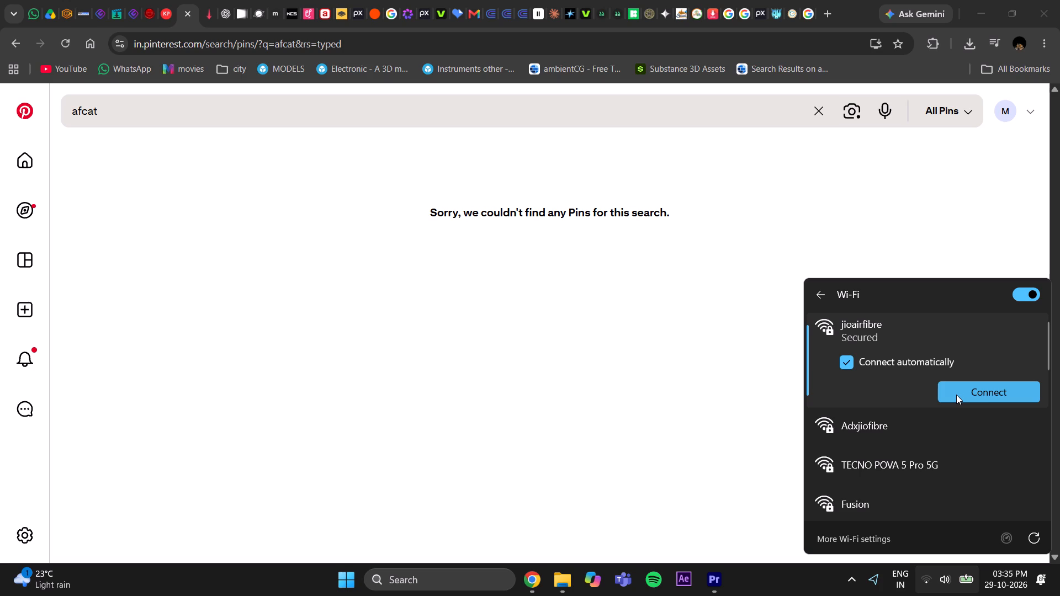
{"action": "left_click", "coordinate": [956, 394]}
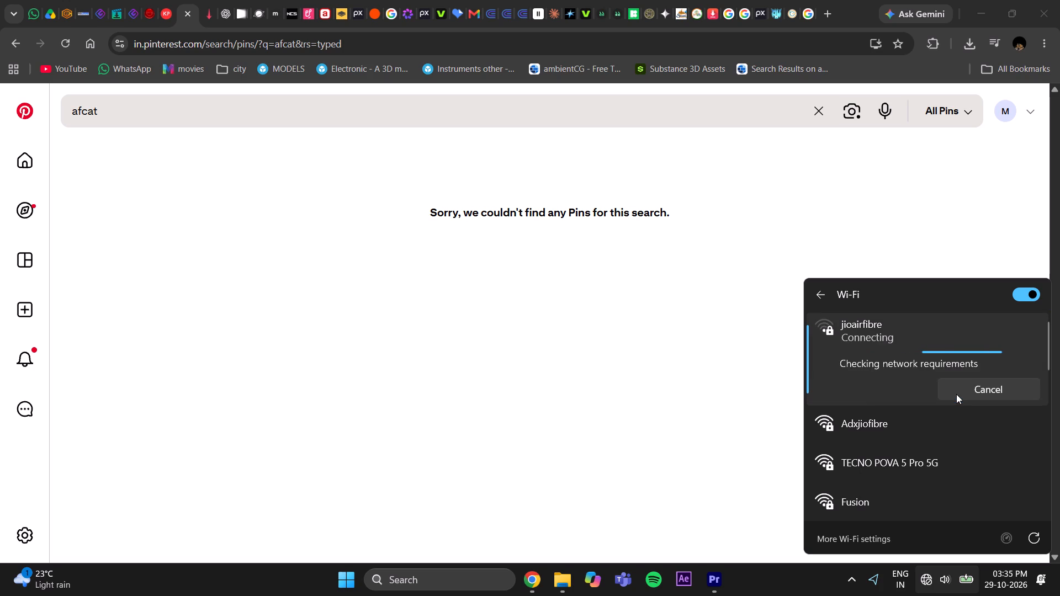
{"action": "left_click", "coordinate": [732, 380]}
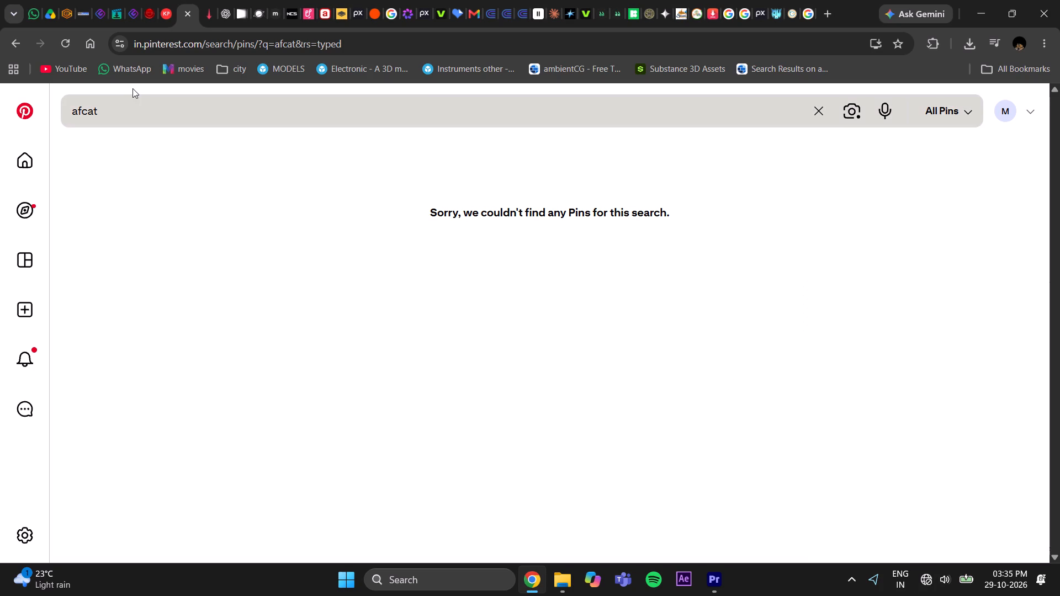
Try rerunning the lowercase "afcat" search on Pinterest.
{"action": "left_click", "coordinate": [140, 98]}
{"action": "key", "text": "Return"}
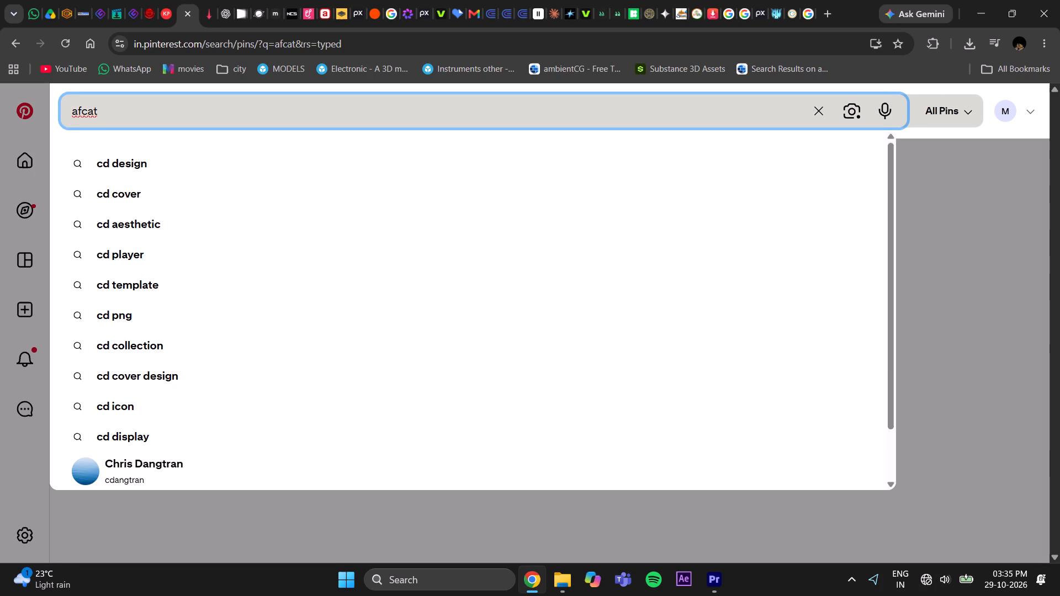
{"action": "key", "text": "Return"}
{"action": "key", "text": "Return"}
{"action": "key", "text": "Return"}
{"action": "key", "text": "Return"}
Replace the lowercase search text on Pinterest with "AFCAT" in capitals and run the search.
{"action": "key", "text": "BackSpace"}
{"action": "key", "text": "BackSpace"}
{"action": "key", "text": "BackSpace"}
{"action": "key", "text": "BackSpace"}
{"action": "key", "text": "BackSpace"}
{"action": "key", "text": "BackSpace"}
{"action": "key", "text": "BackSpace"}
{"action": "key", "text": "BackSpace"}
{"action": "key", "text": "BackSpace"}
{"action": "key", "text": "BackSpace"}
{"action": "key", "text": "BackSpace"}
{"action": "key", "text": "BackSpace"}
{"action": "key", "text": "BackSpace"}
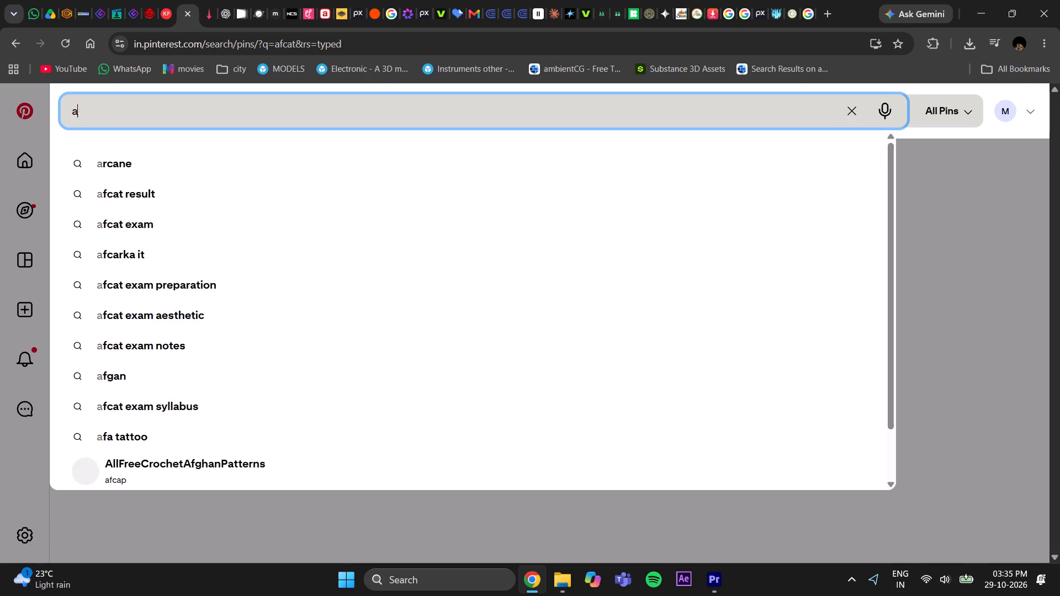
{"action": "key", "text": "BackSpace"}
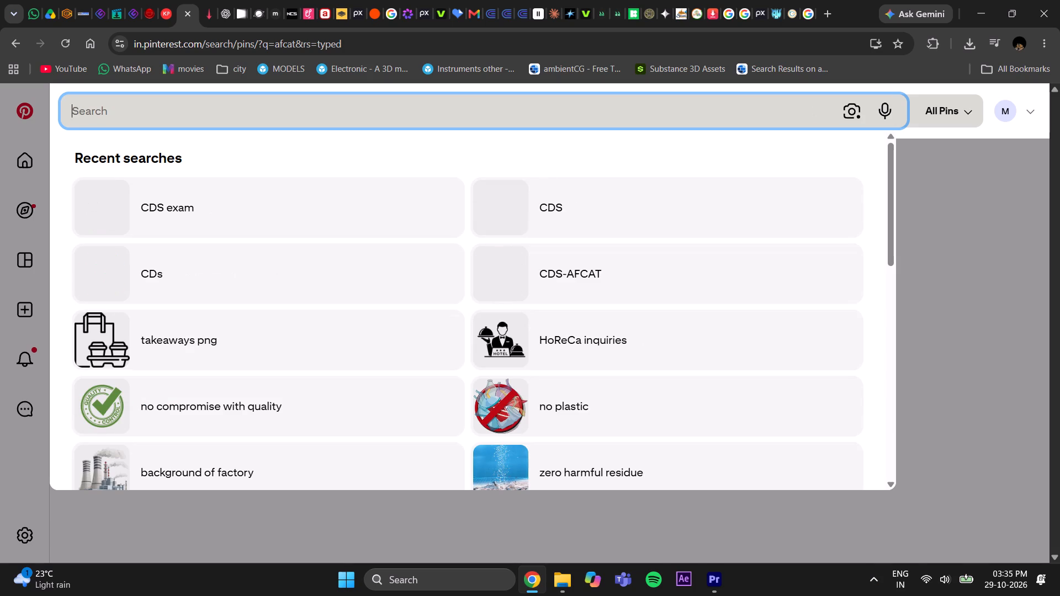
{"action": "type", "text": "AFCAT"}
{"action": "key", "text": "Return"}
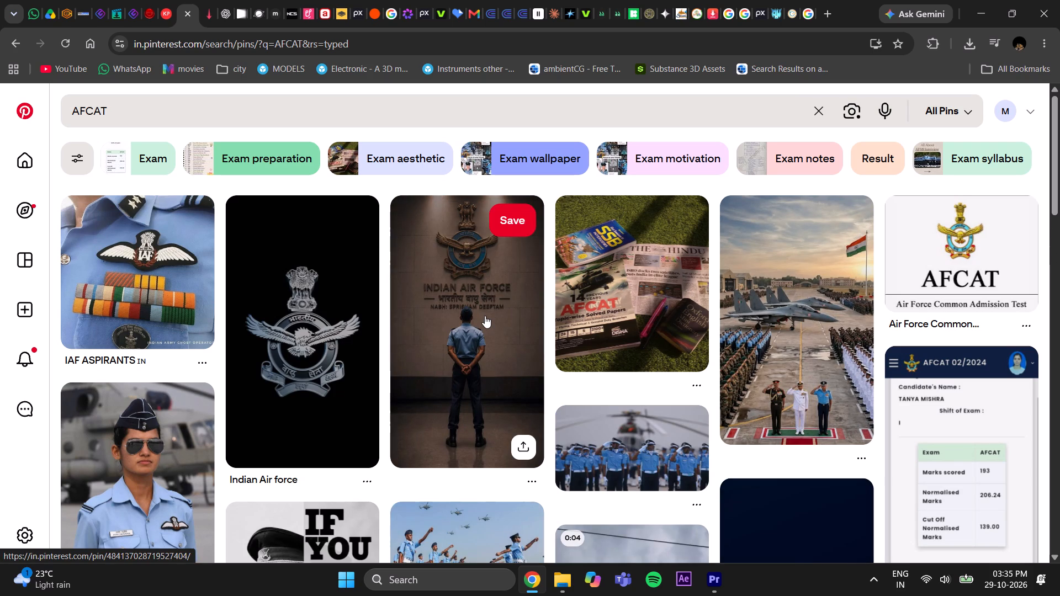
Look through the AFCAT pins on Pinterest for usable Indian Air Force images.
{"action": "scroll", "coordinate": [485, 316], "scroll_direction": "down", "scroll_amount": 3}
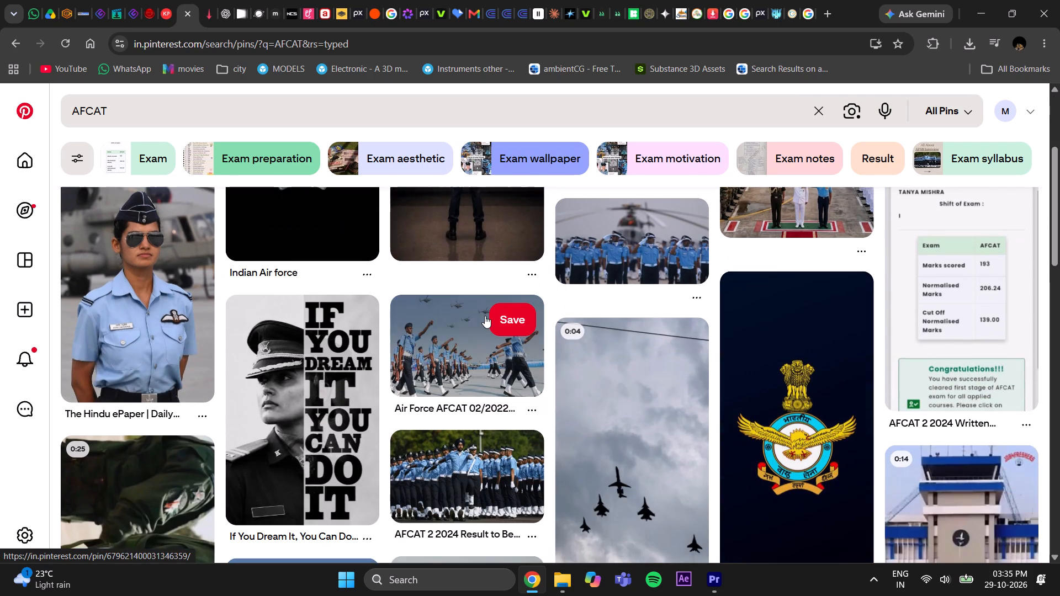
{"action": "scroll", "coordinate": [485, 316], "scroll_direction": "down", "scroll_amount": 1}
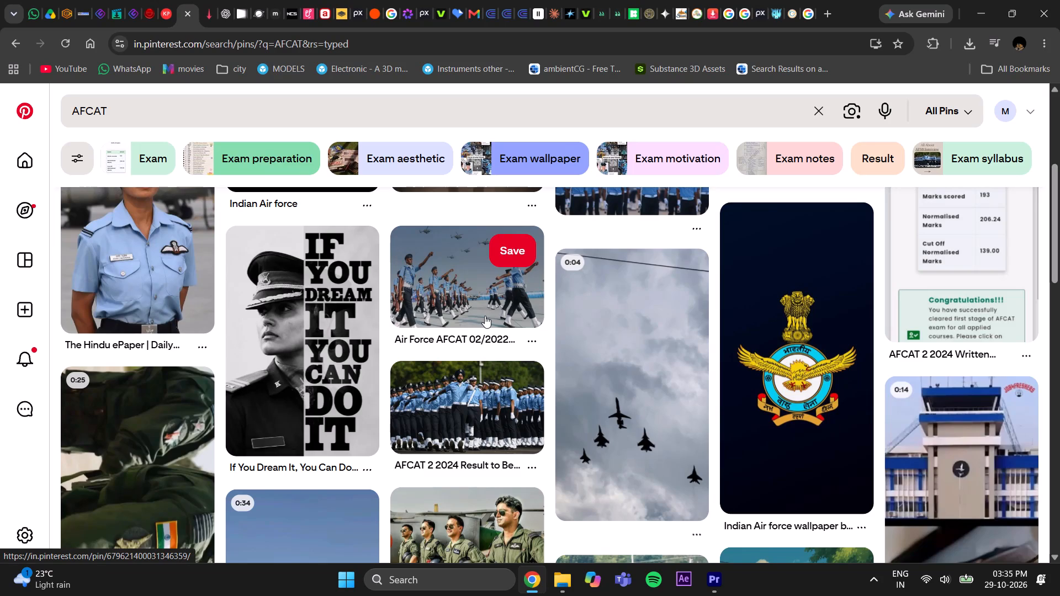
Download the image of the marching air force contingent from the "AFCAT 2 2024 Result to Be Published" pin.
{"action": "left_click", "coordinate": [489, 433]}
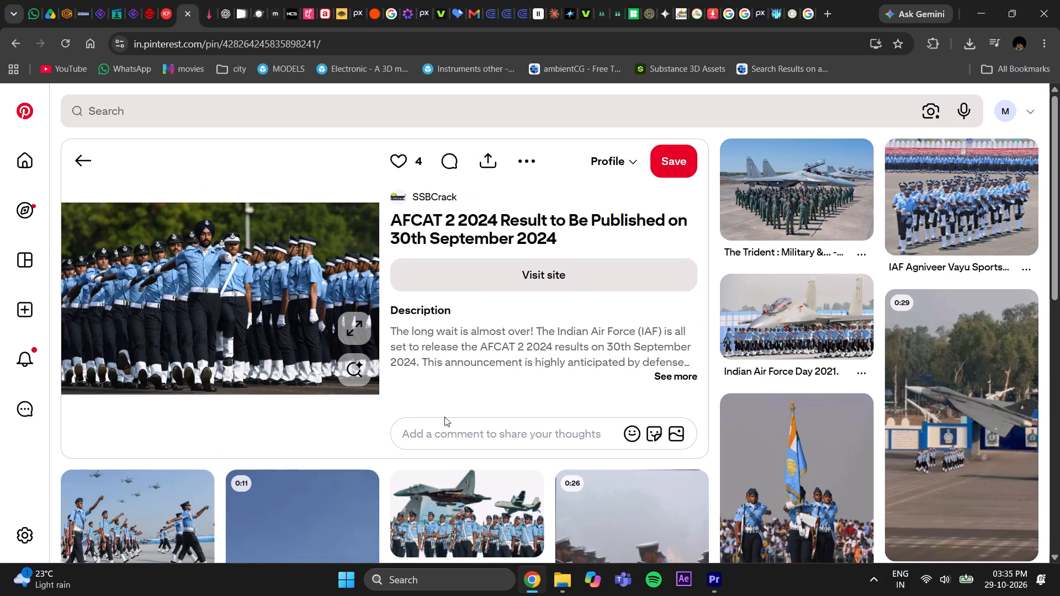
{"action": "left_click", "coordinate": [522, 167]}
{"action": "left_click", "coordinate": [522, 206]}
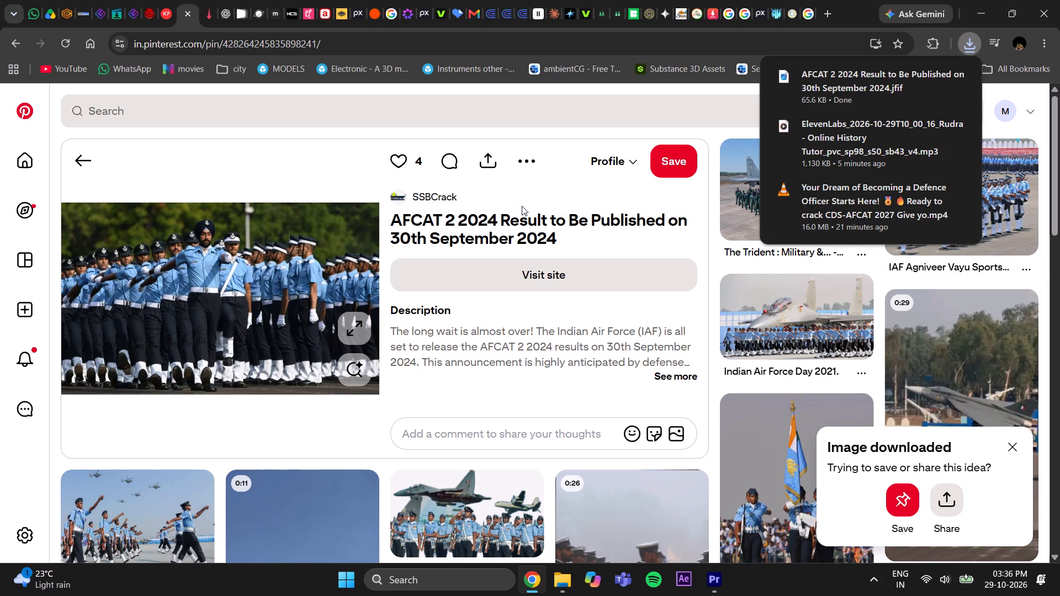
Return to the "CDS exam" results on Pinterest and look through the pins for a suitable army officers image.
{"action": "left_click", "coordinate": [8, 36]}
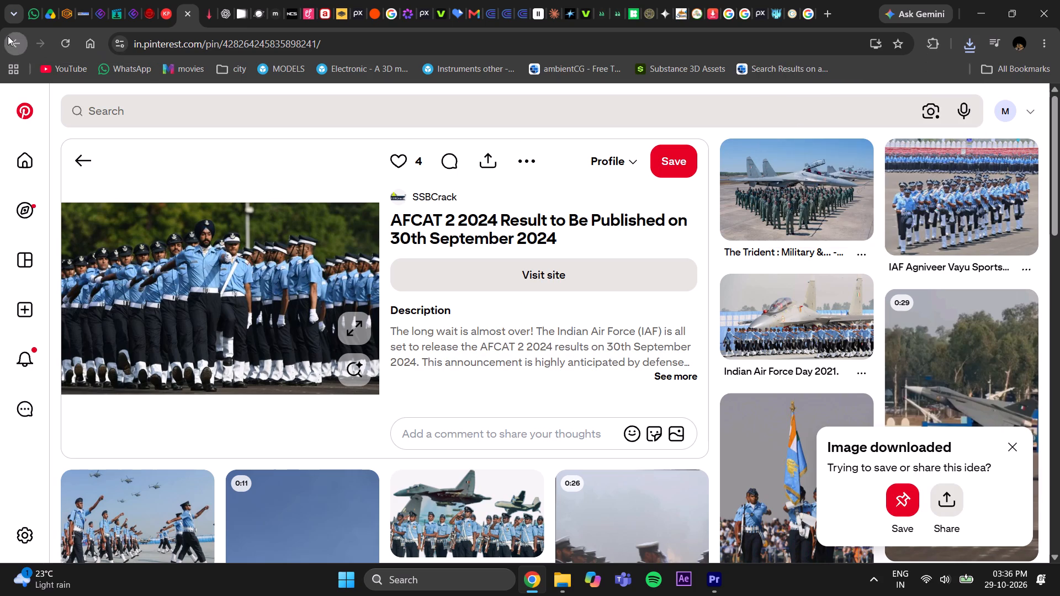
{"action": "left_click", "coordinate": [8, 36]}
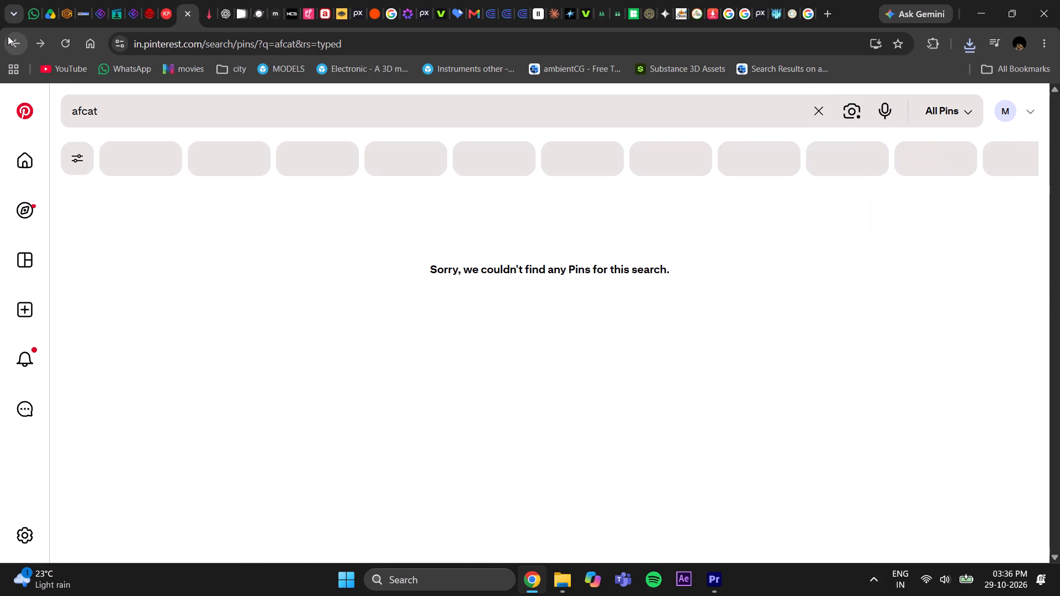
{"action": "left_click", "coordinate": [8, 36]}
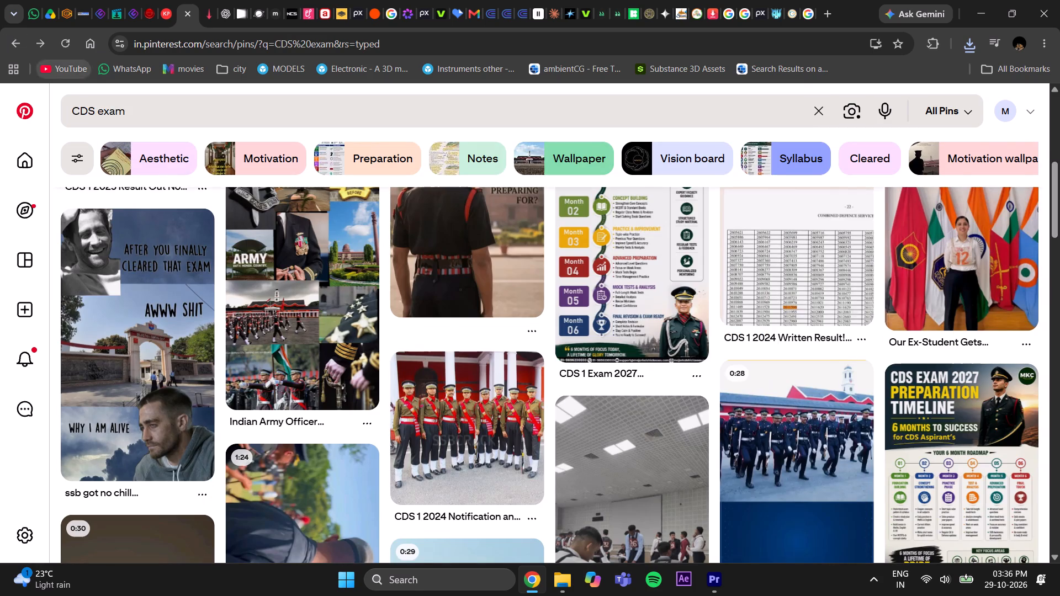
{"action": "scroll", "coordinate": [396, 285], "scroll_direction": "up", "scroll_amount": 13}
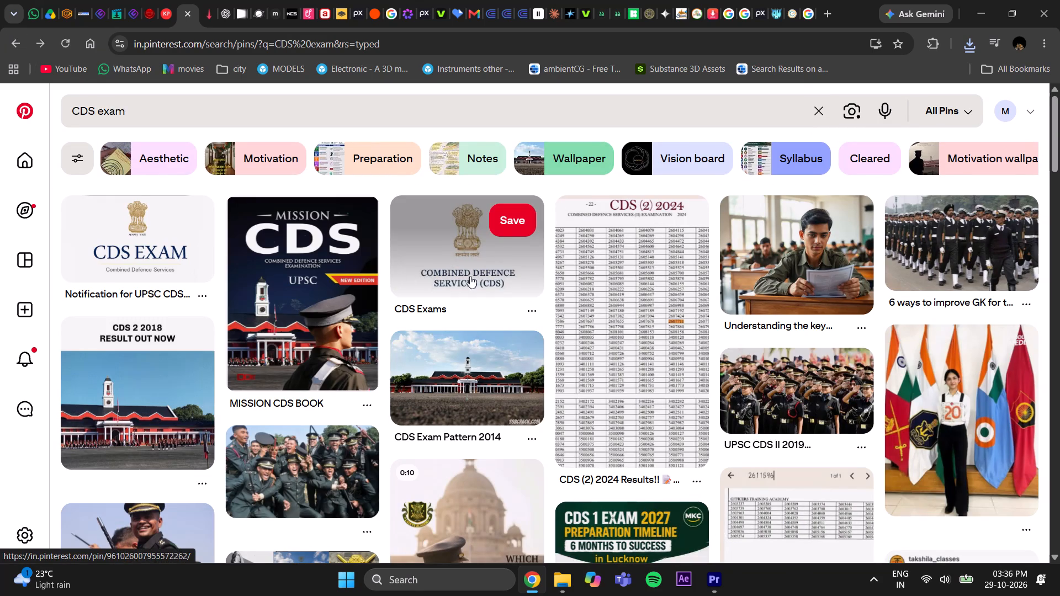
{"action": "scroll", "coordinate": [454, 398], "scroll_direction": "down", "scroll_amount": 1}
{"action": "scroll", "coordinate": [454, 398], "scroll_direction": "up", "scroll_amount": 2}
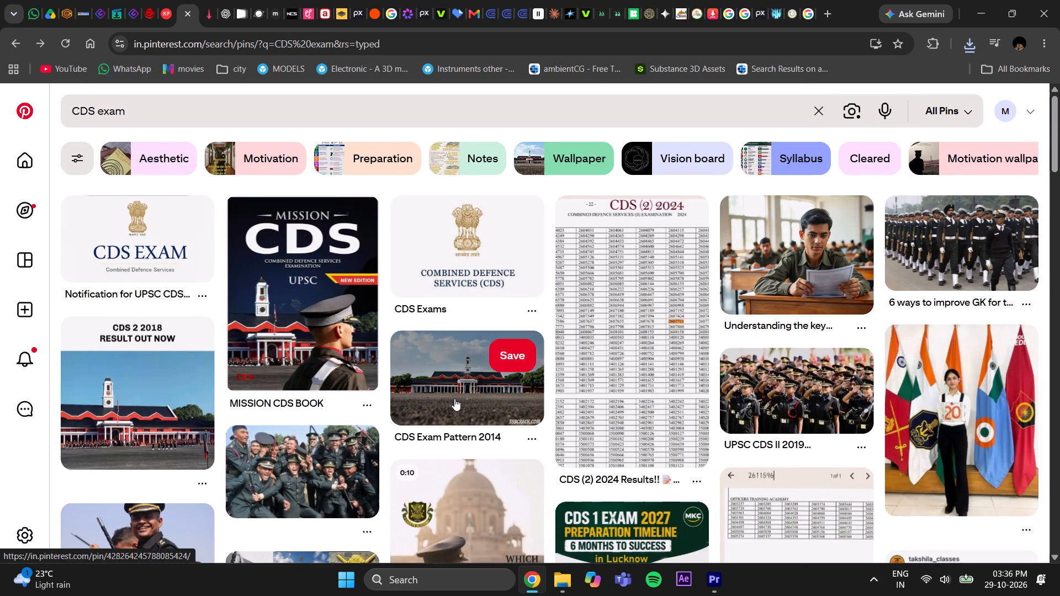
{"action": "scroll", "coordinate": [454, 398], "scroll_direction": "down", "scroll_amount": 3}
{"action": "left_click", "coordinate": [308, 306]}
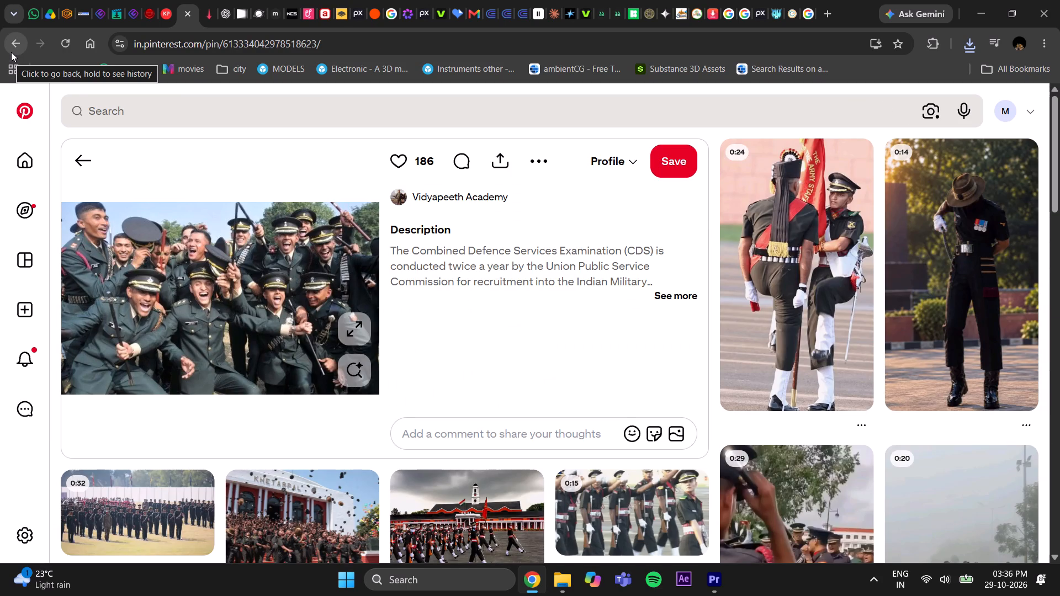
{"action": "left_click", "coordinate": [11, 52]}
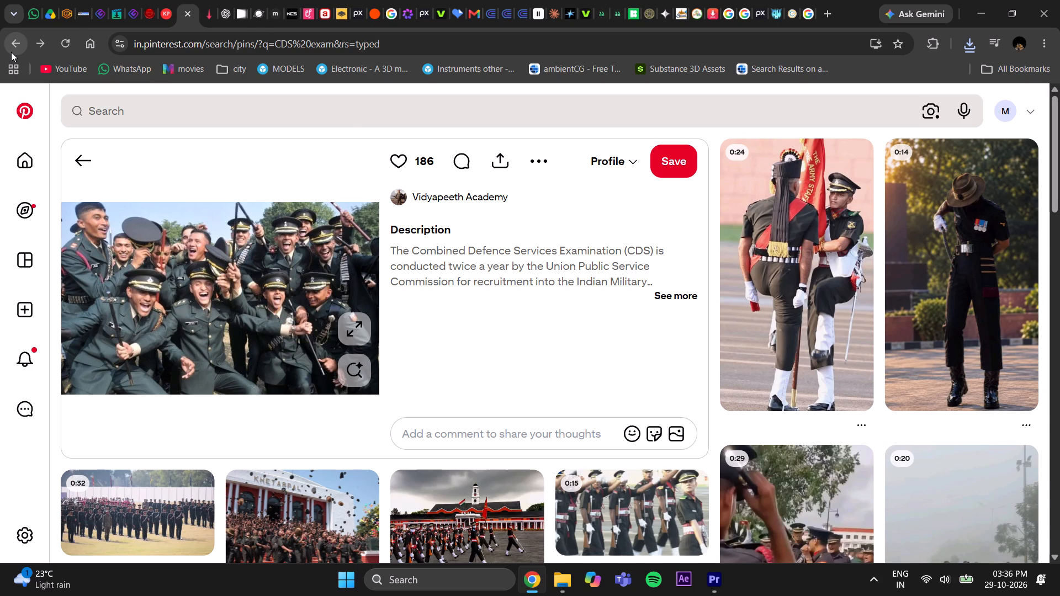
{"action": "scroll", "coordinate": [537, 330], "scroll_direction": "up", "scroll_amount": 2}
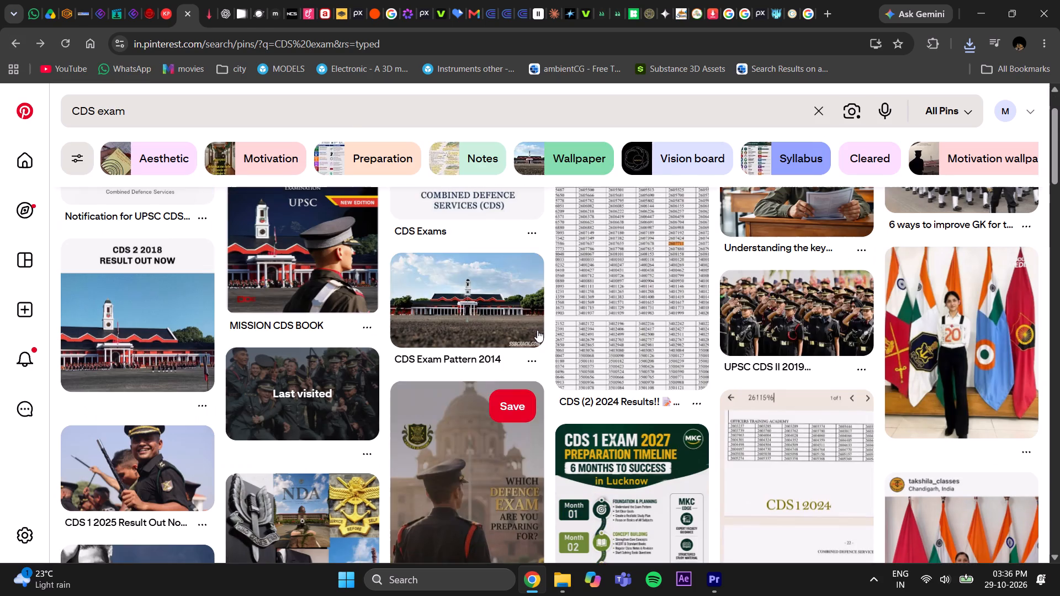
Download the image of saluting army officers from the "UPSC CDS II 2019" pin.
{"action": "left_click", "coordinate": [789, 327]}
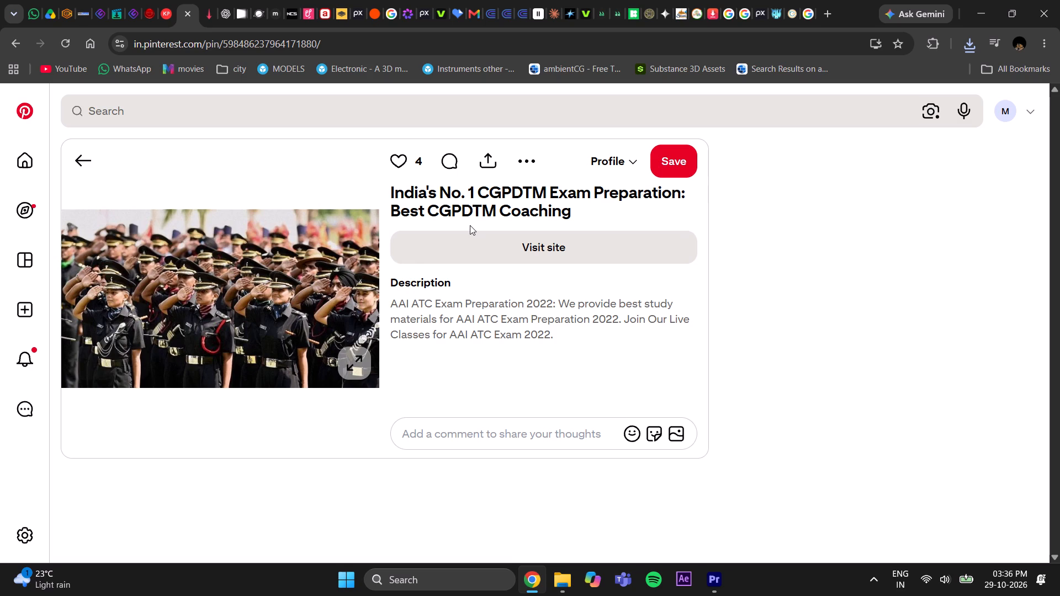
{"action": "left_click", "coordinate": [522, 164]}
{"action": "left_click", "coordinate": [520, 198]}
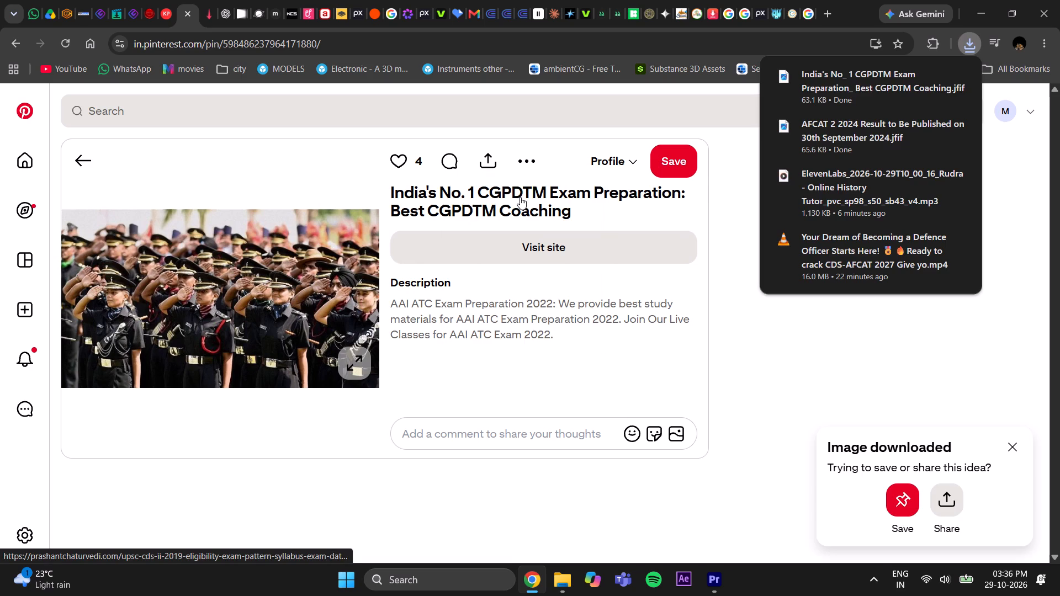
{"action": "left_click", "coordinate": [771, 347]}
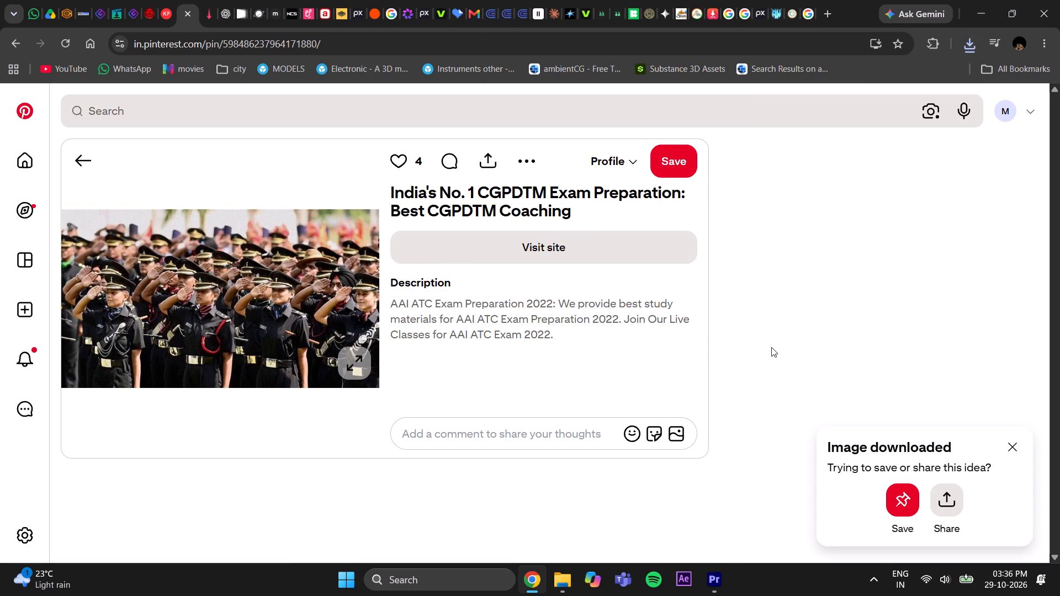
Bring the saluting officers image from Downloads into Premiere Pro and place it on V1 at the start of the sequence.
{"action": "left_click", "coordinate": [722, 577]}
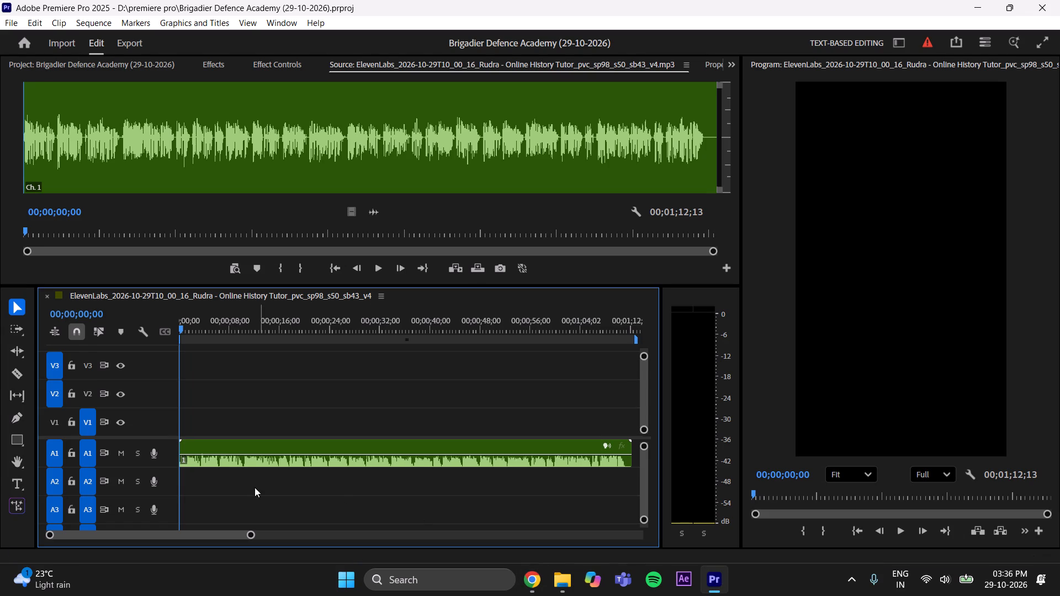
{"action": "left_click", "coordinate": [564, 582]}
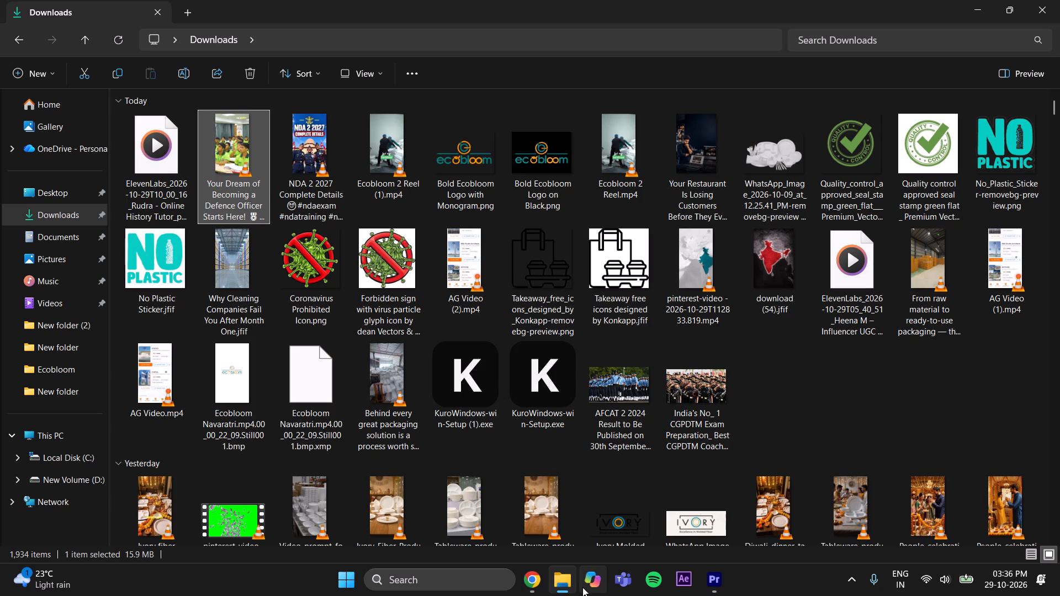
{"action": "left_click", "coordinate": [115, 35]}
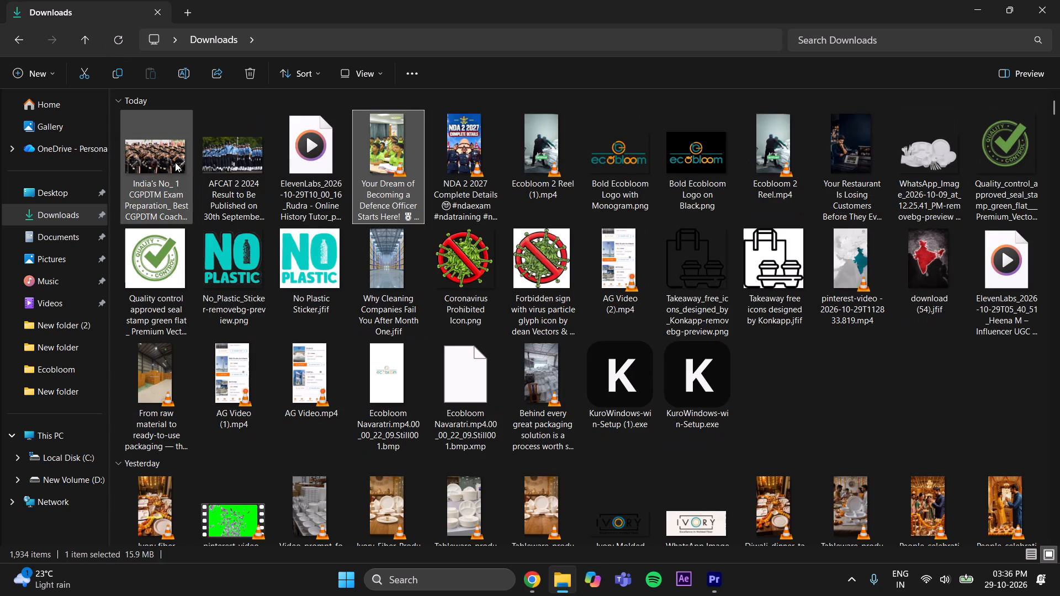
{"action": "left_click", "coordinate": [145, 159]}
{"action": "left_click_drag", "start_coordinate": [151, 163], "coordinate": [288, 166]}
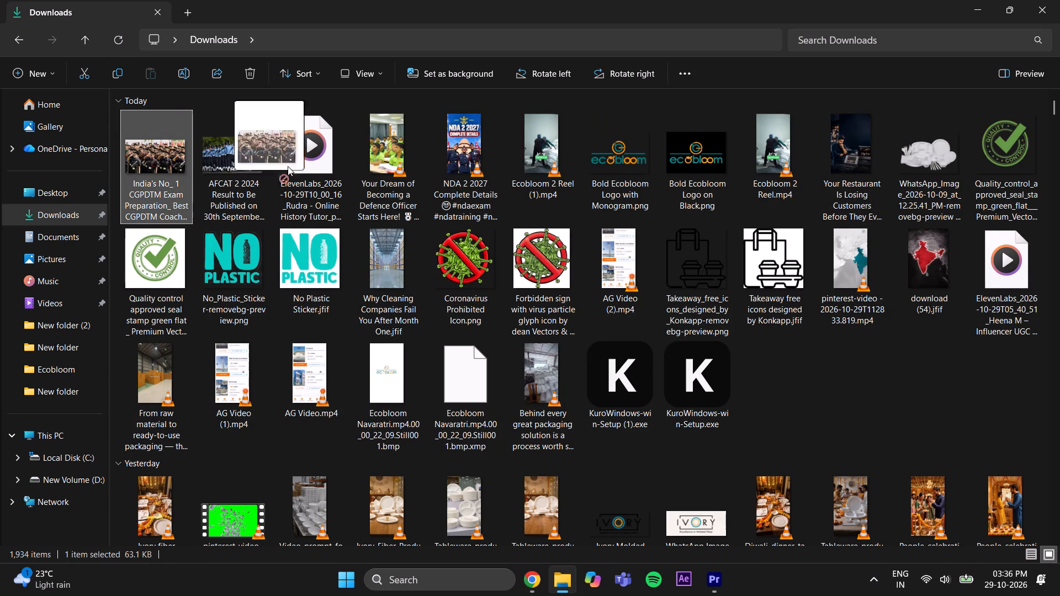
{"action": "left_click_drag", "start_coordinate": [288, 166], "coordinate": [336, 154]}
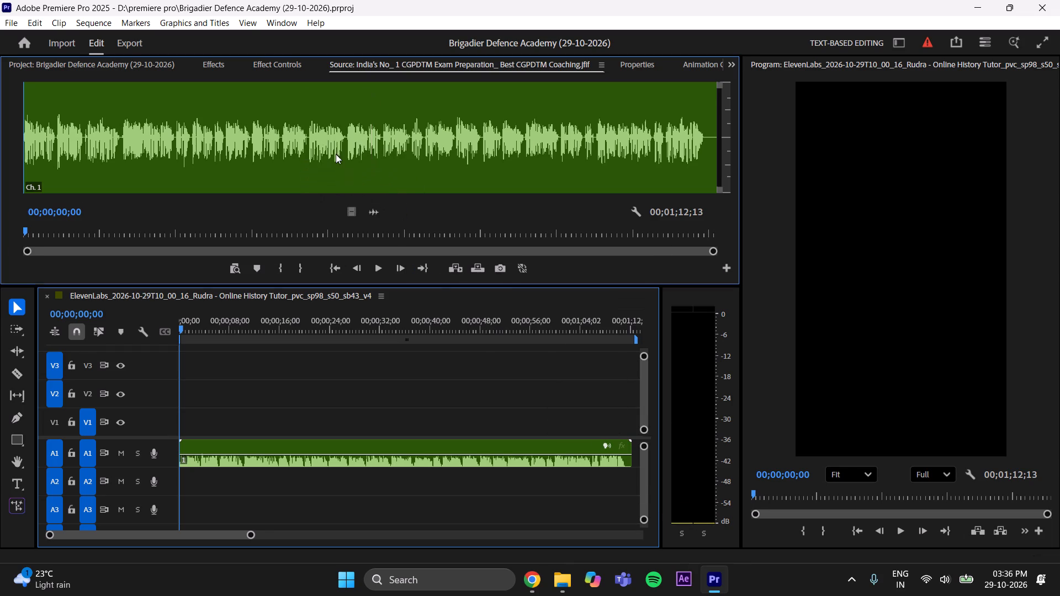
{"action": "key", "text": "space"}
{"action": "key", "text": "space"}
{"action": "left_click", "coordinate": [274, 368]}
{"action": "key", "text": "space"}
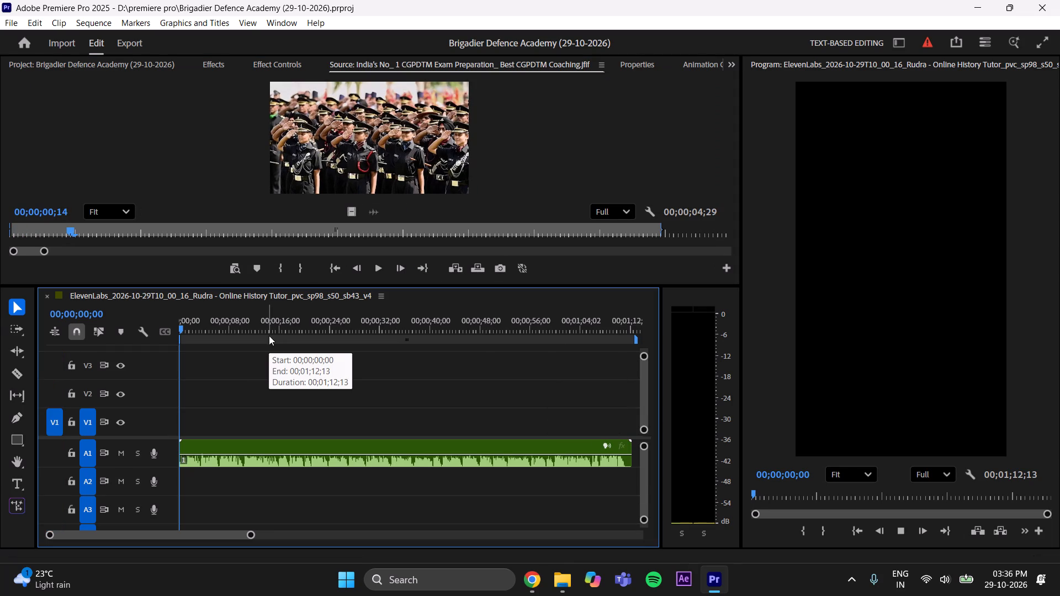
{"action": "key", "text": "space"}
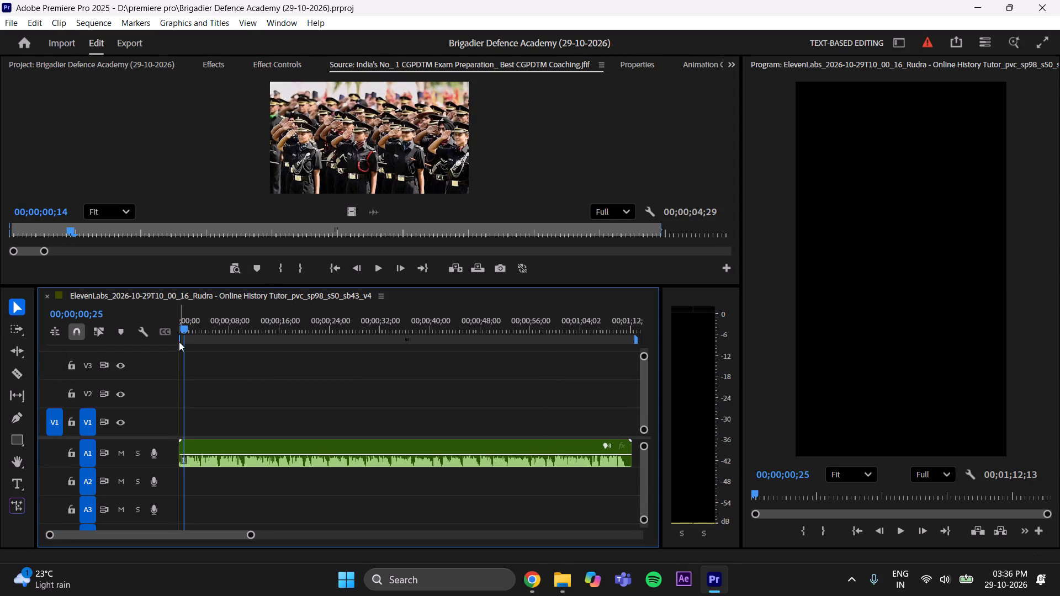
{"action": "left_click_drag", "start_coordinate": [187, 322], "coordinate": [148, 347]}
{"action": "left_click_drag", "start_coordinate": [353, 212], "coordinate": [241, 390]}
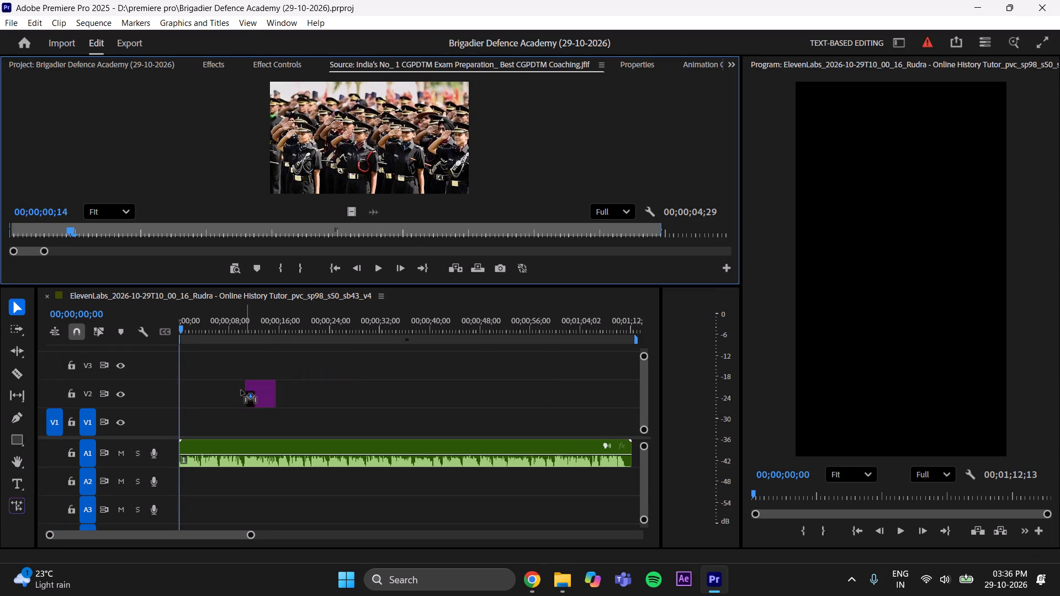
{"action": "left_click_drag", "start_coordinate": [241, 390], "coordinate": [176, 422]}
Scale the saluting officers clip on V1 to the frame size so it spans the full width.
{"action": "left_click", "coordinate": [195, 427]}
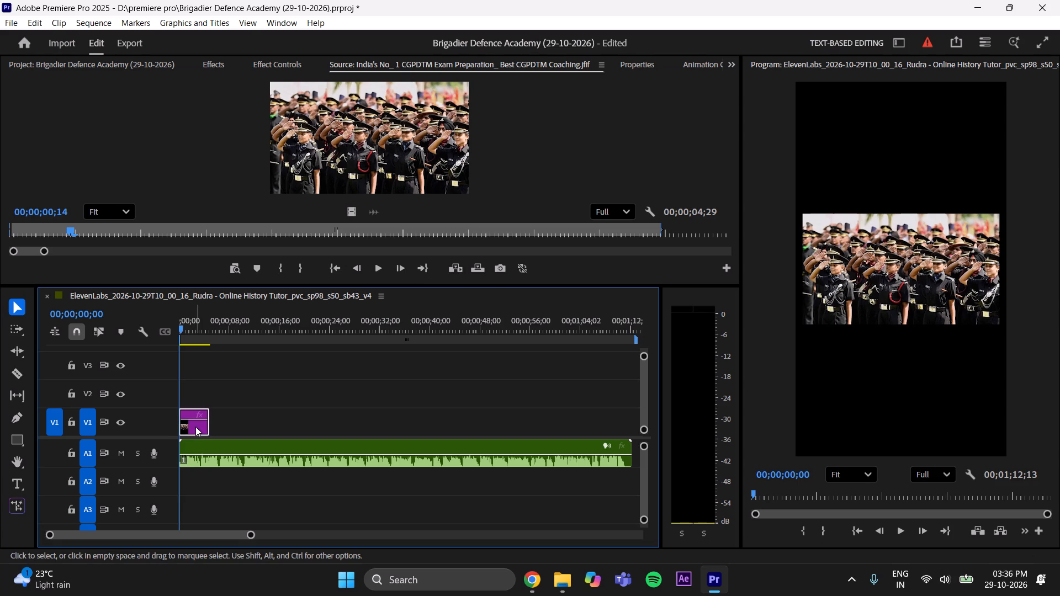
{"action": "right_click", "coordinate": [195, 427]}
{"action": "right_click", "coordinate": [203, 434]}
{"action": "left_click", "coordinate": [251, 507]}
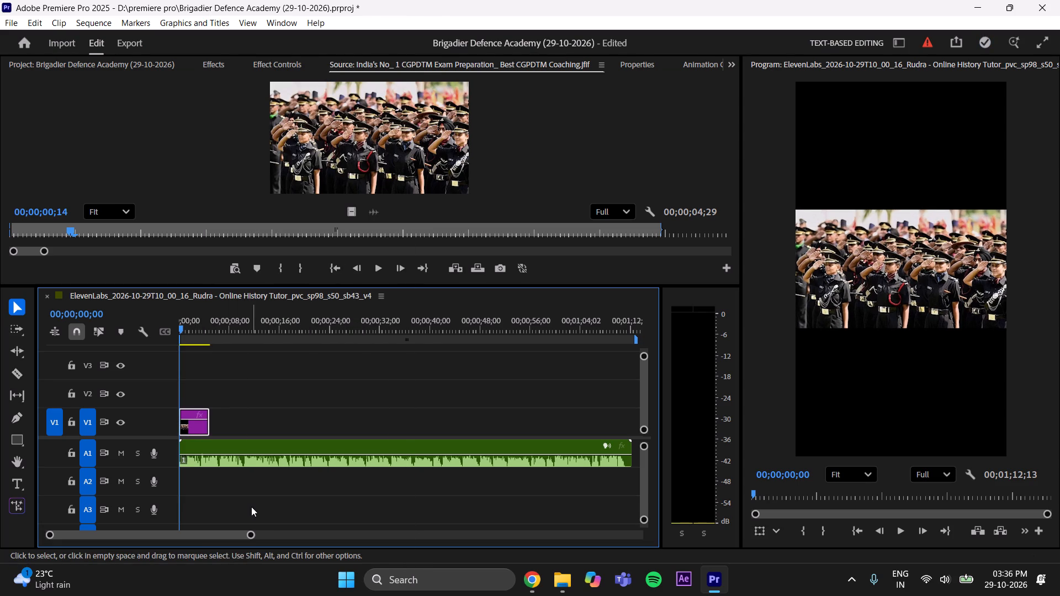
Move the saluting officers clip up to the top of the frame, at a vertical position of 198.
{"action": "left_click", "coordinate": [279, 66]}
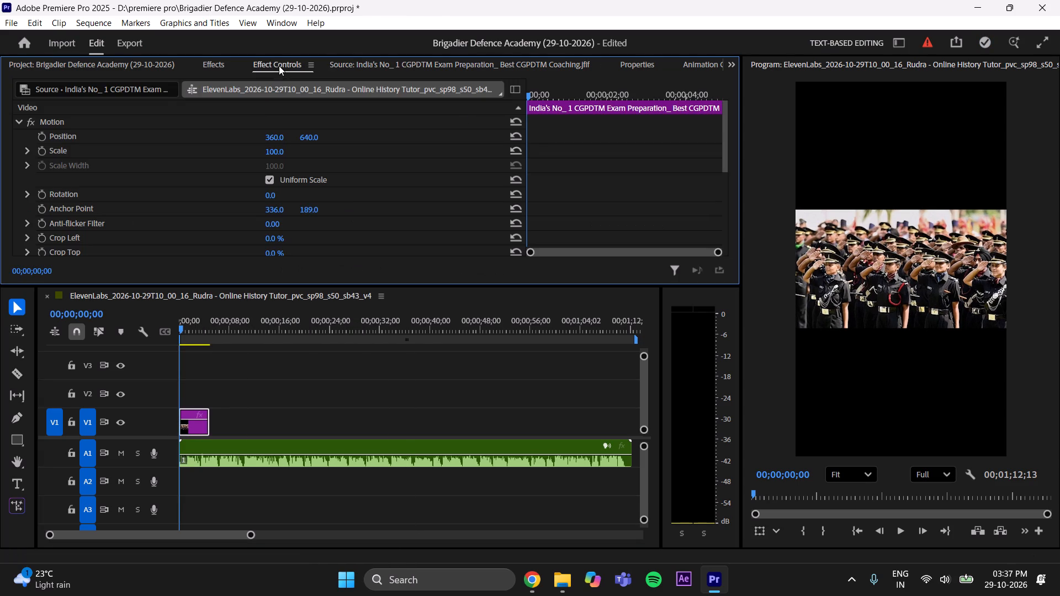
{"action": "left_click_drag", "start_coordinate": [313, 136], "coordinate": [134, 172]}
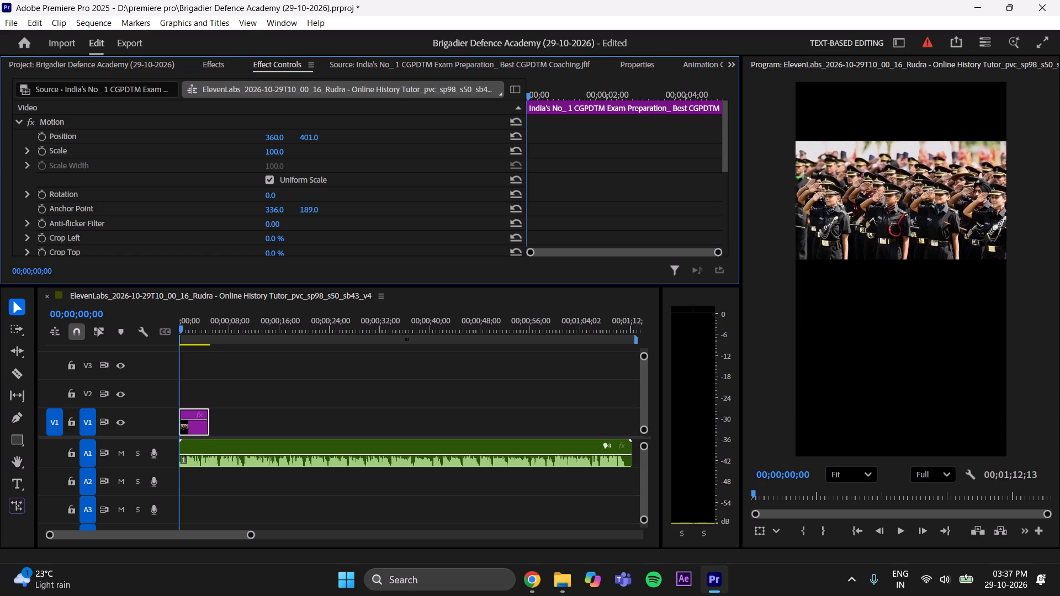
{"action": "left_click_drag", "start_coordinate": [134, 172], "coordinate": [15, 203]}
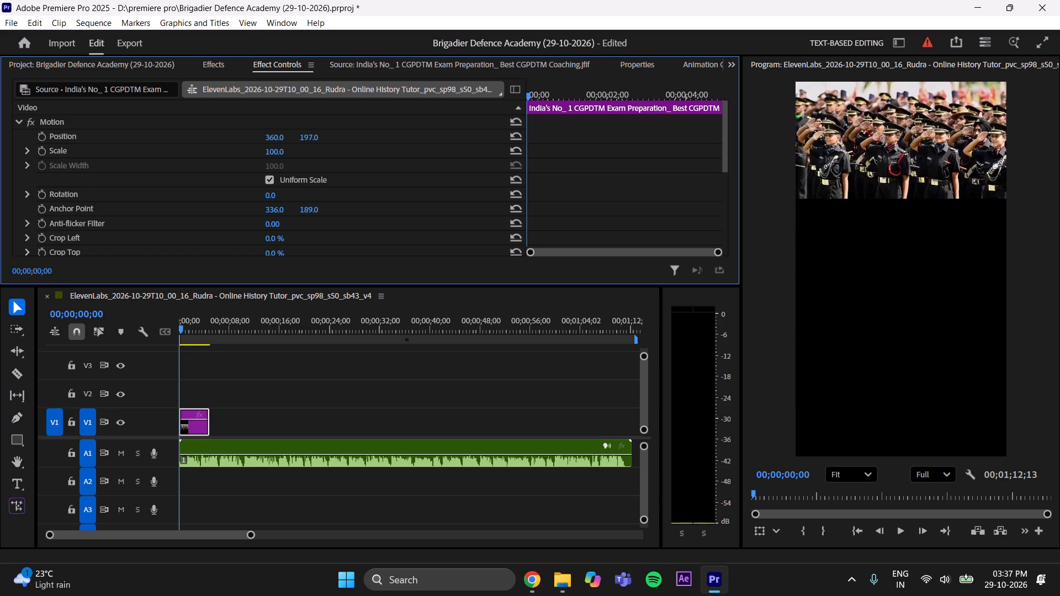
{"action": "left_click_drag", "start_coordinate": [15, 203], "coordinate": [17, 203]}
{"action": "left_click", "coordinate": [410, 410]}
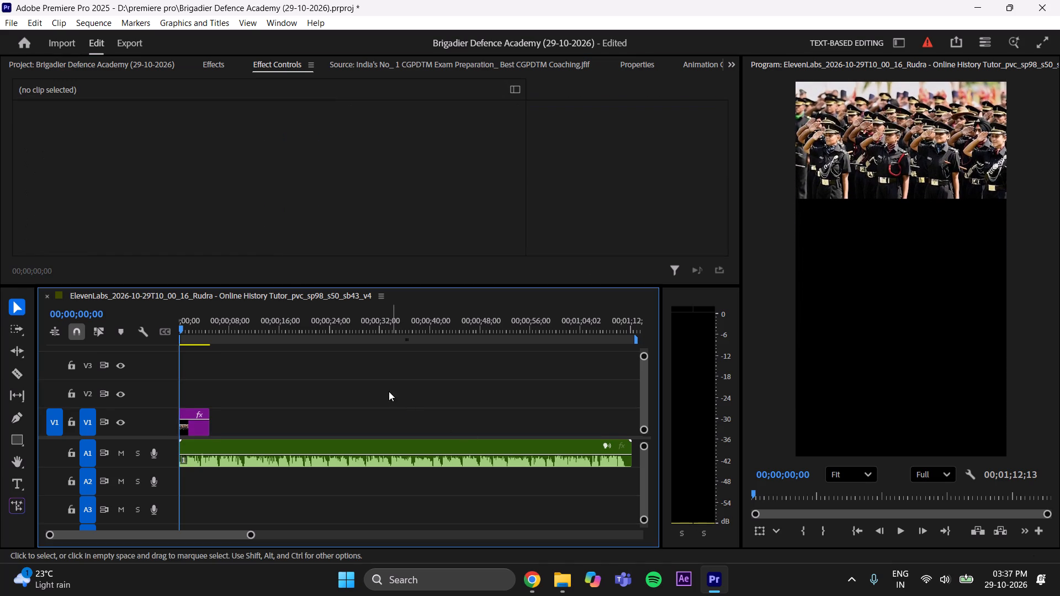
Bring the AFCAT marching contingent image from Downloads into Premiere Pro and place it on V2 at the start of the sequence.
{"action": "left_click", "coordinate": [370, 68]}
{"action": "left_click", "coordinate": [558, 579]}
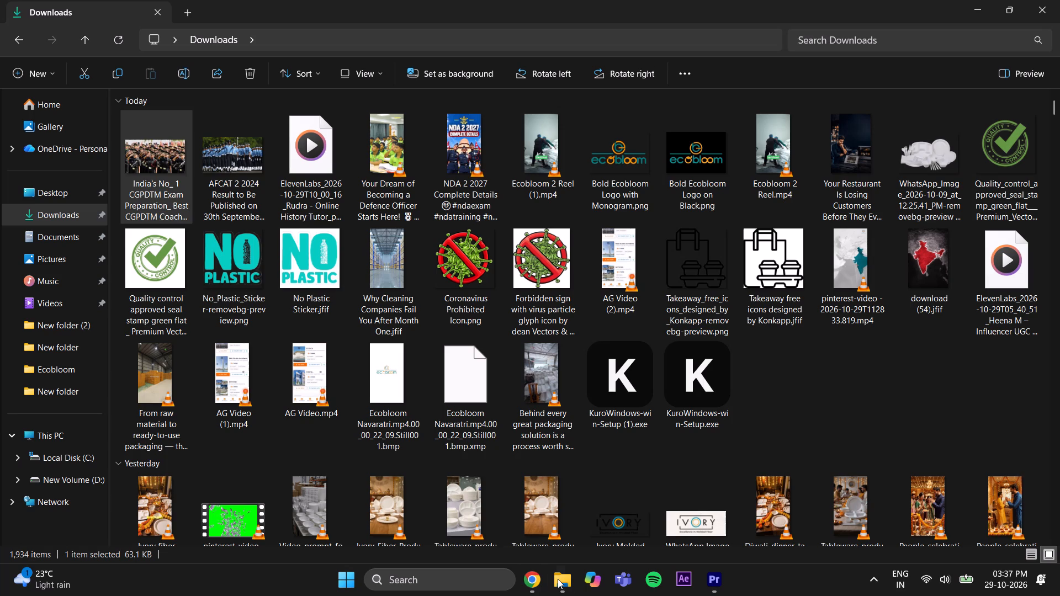
{"action": "left_click", "coordinate": [236, 160]}
{"action": "left_click_drag", "start_coordinate": [225, 156], "coordinate": [689, 549]}
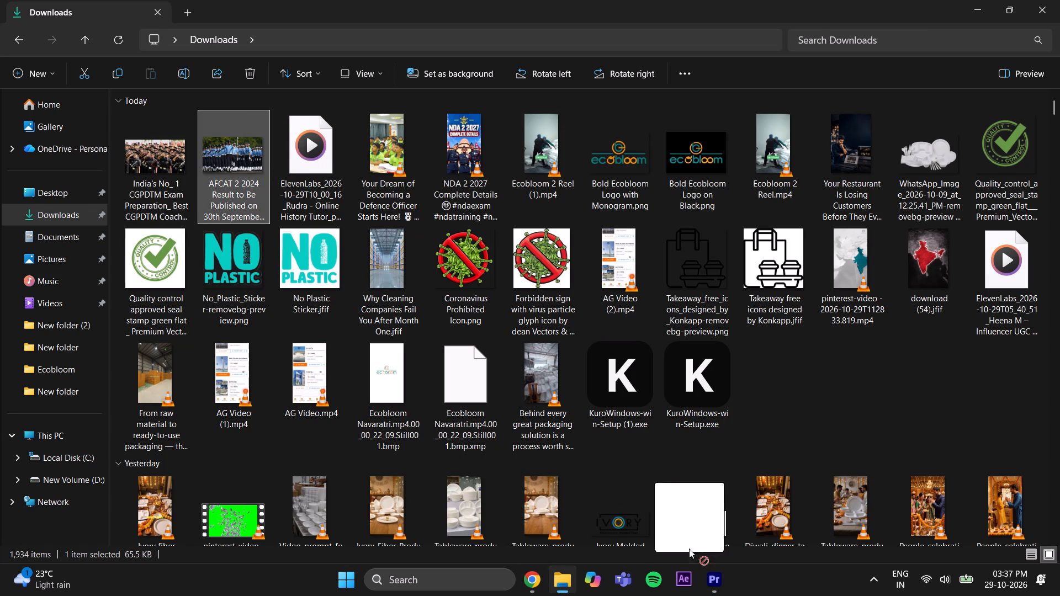
{"action": "left_click_drag", "start_coordinate": [689, 549], "coordinate": [359, 137]}
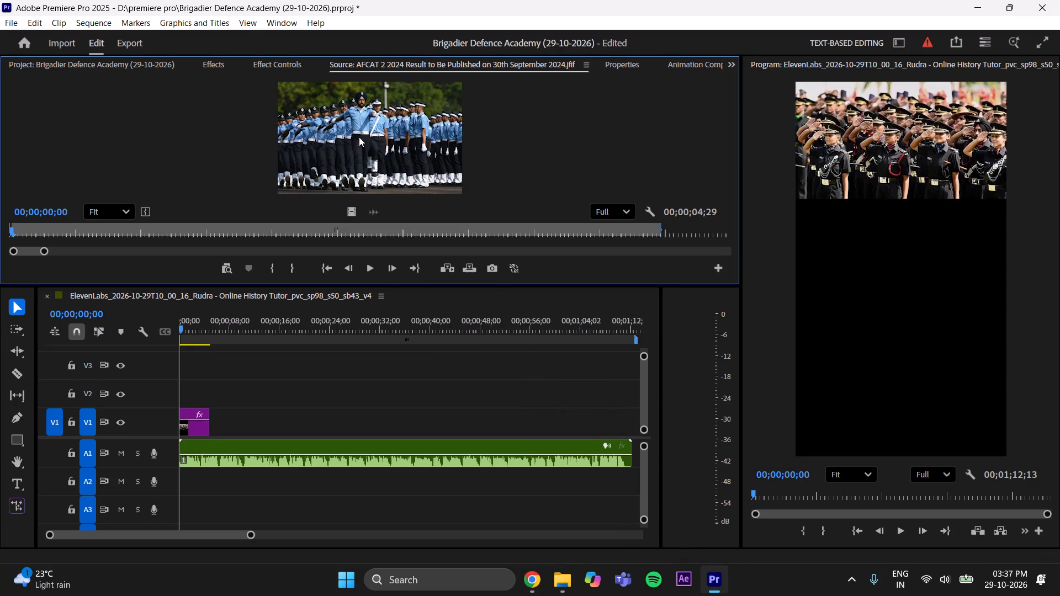
{"action": "left_click_drag", "start_coordinate": [354, 212], "coordinate": [304, 336]}
{"action": "left_click_drag", "start_coordinate": [304, 336], "coordinate": [174, 395]}
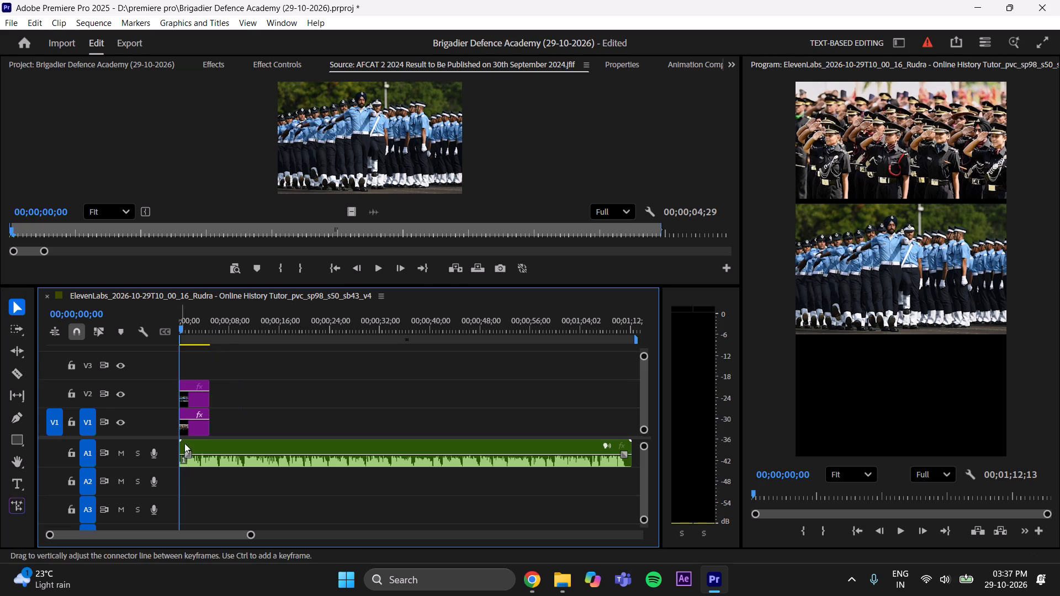
Move the AFCAT marching contingent clip down to the bottom of the frame, at a vertical position of 1059.
{"action": "left_click", "coordinate": [198, 401]}
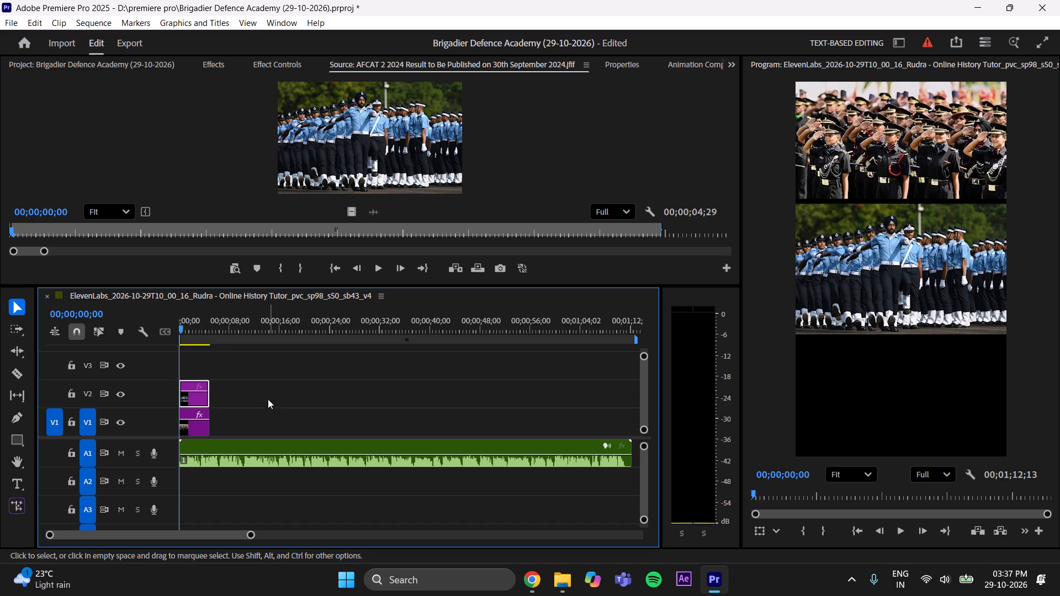
{"action": "left_click", "coordinate": [282, 59]}
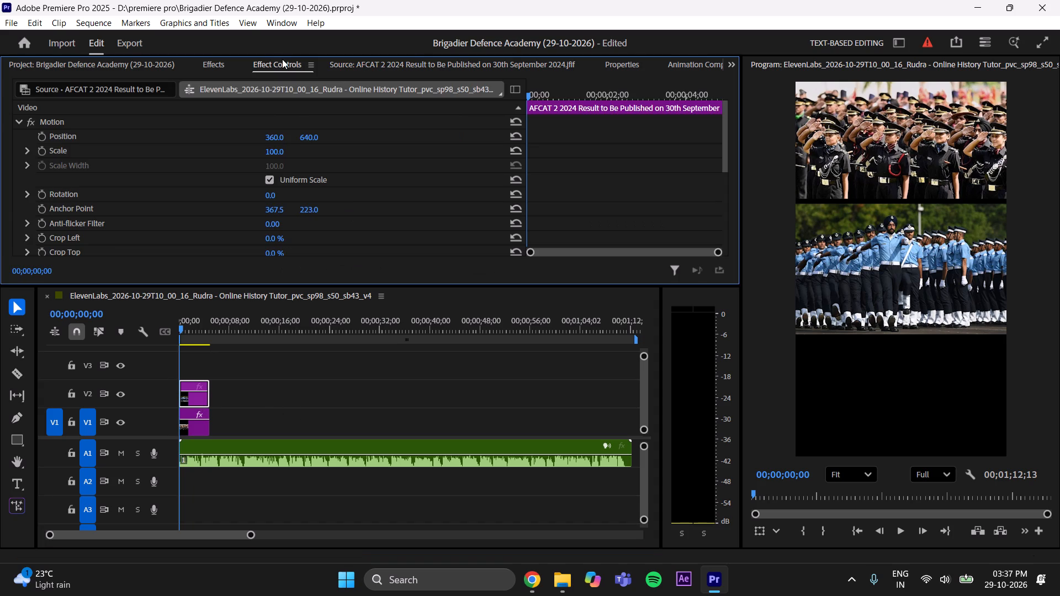
{"action": "left_click_drag", "start_coordinate": [310, 137], "coordinate": [513, 160]}
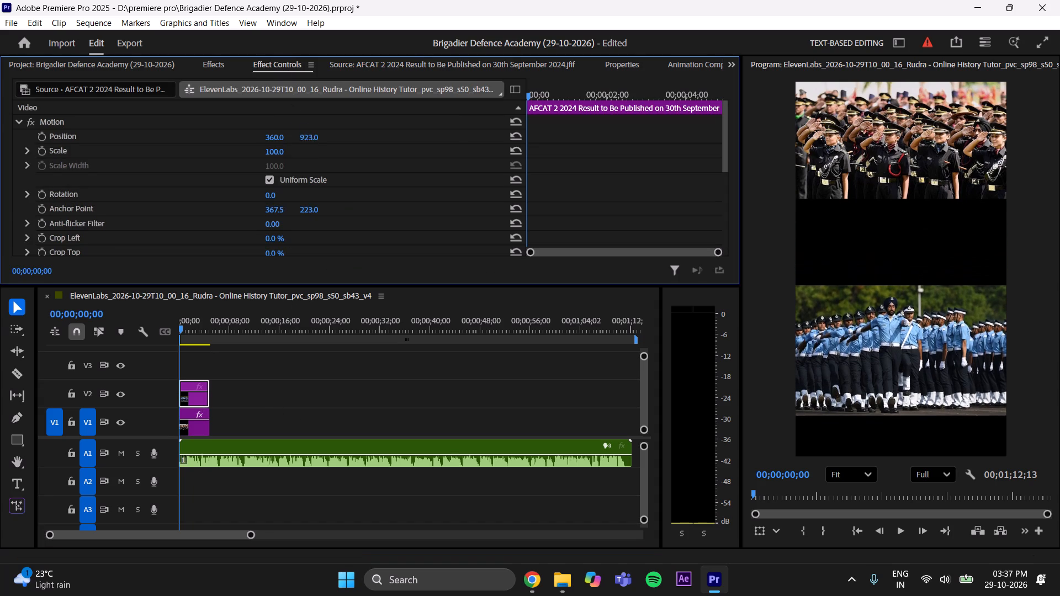
{"action": "left_click_drag", "start_coordinate": [513, 160], "coordinate": [603, 171]}
Enlarge the saluting officers clip on V1 to a scale of 150.
{"action": "left_click", "coordinate": [192, 432]}
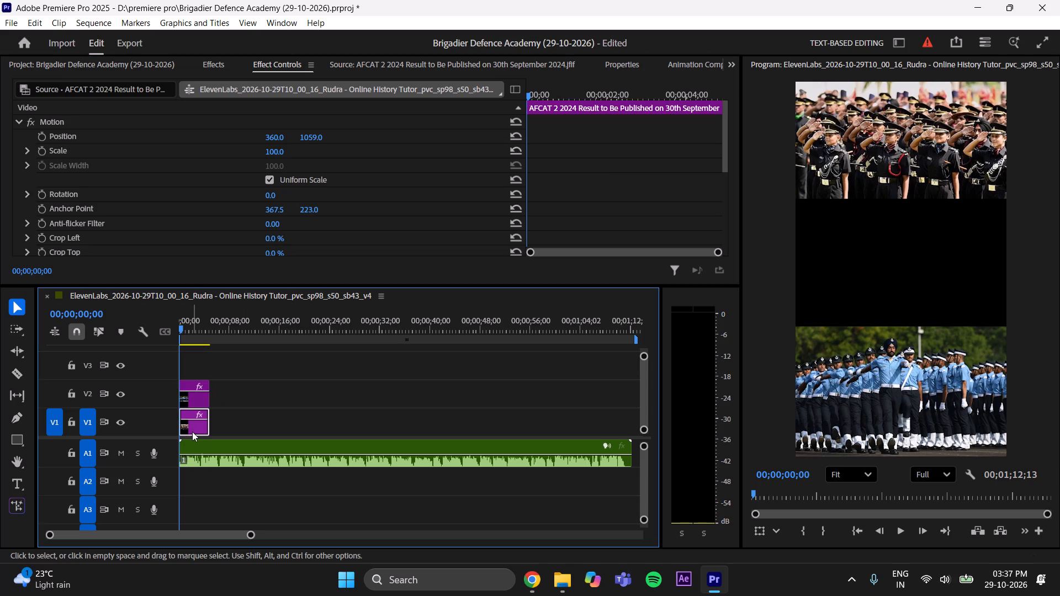
{"action": "left_click_drag", "start_coordinate": [280, 152], "coordinate": [316, 143]}
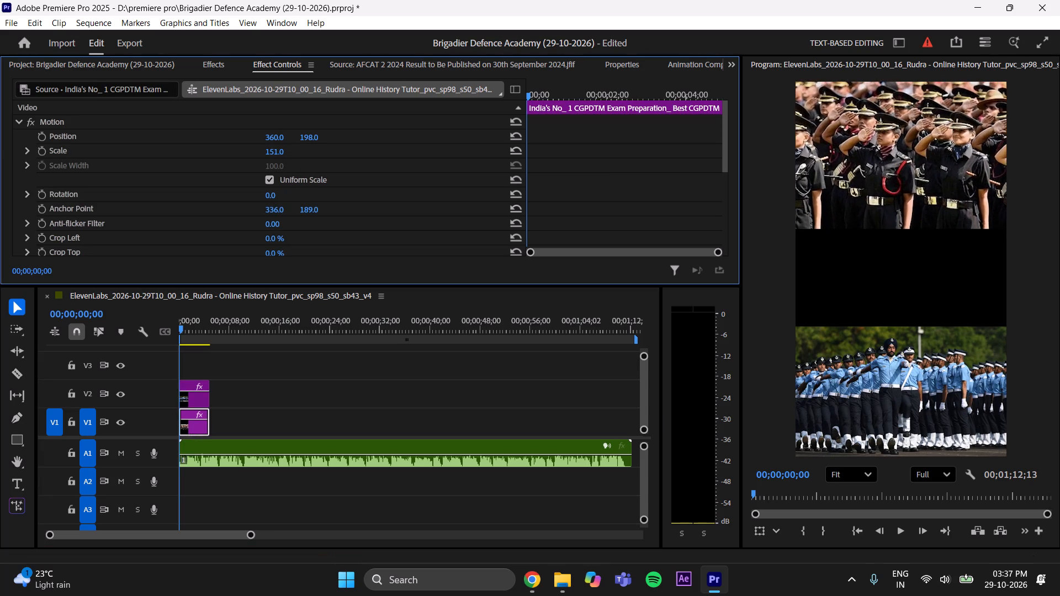
{"action": "left_click_drag", "start_coordinate": [316, 143], "coordinate": [314, 145]}
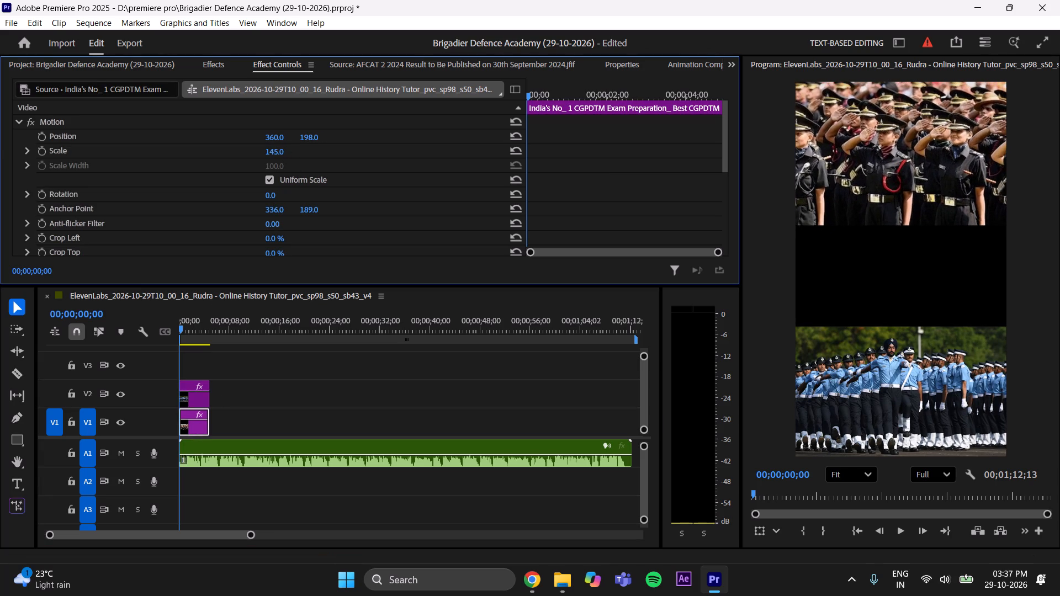
{"action": "left_click_drag", "start_coordinate": [314, 145], "coordinate": [317, 145]}
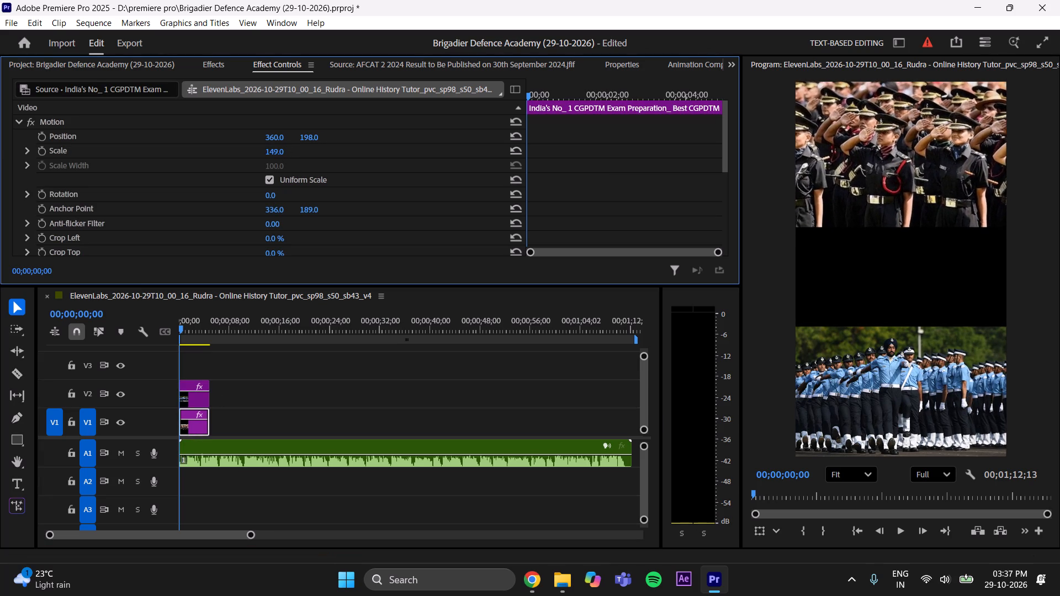
{"action": "left_click_drag", "start_coordinate": [317, 145], "coordinate": [319, 145]}
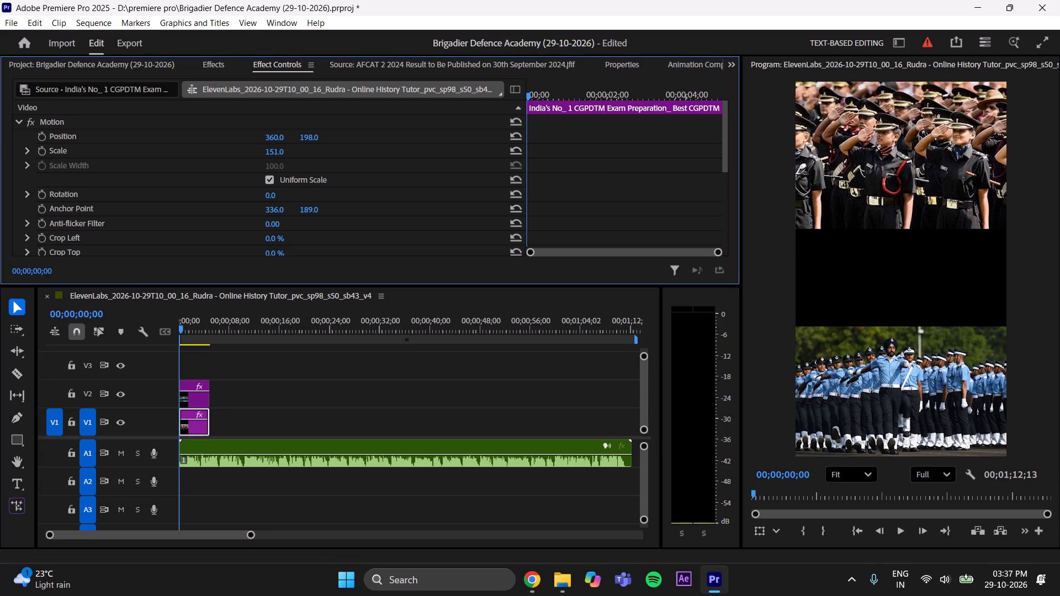
{"action": "left_click_drag", "start_coordinate": [319, 145], "coordinate": [318, 145]}
Enlarge the AFCAT marching contingent clip on V2 to a scale of 150 and raise it to fill the frame's lower half.
{"action": "left_click", "coordinate": [192, 392]}
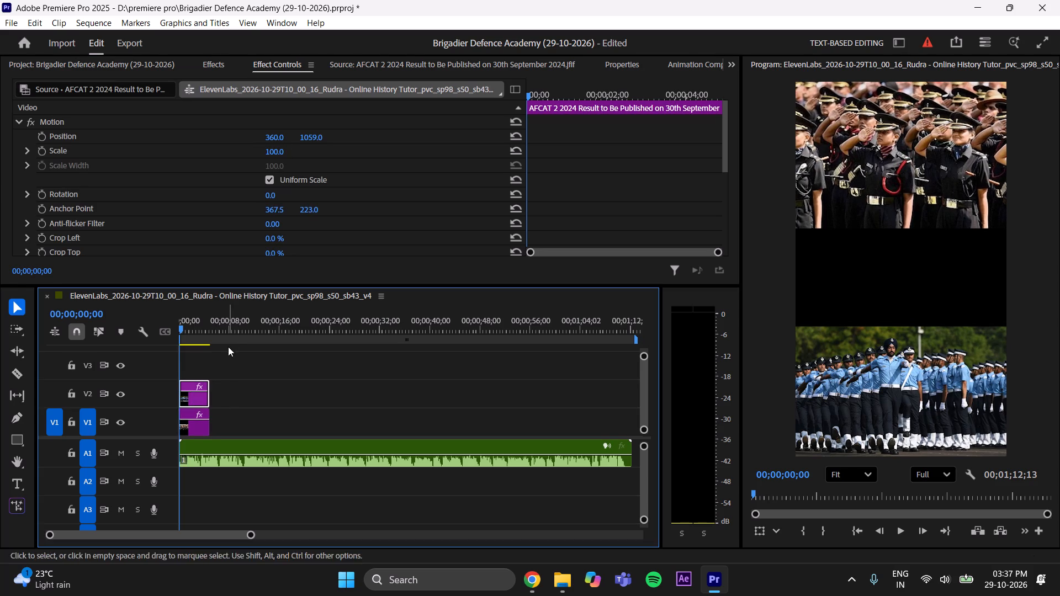
{"action": "left_click_drag", "start_coordinate": [283, 151], "coordinate": [306, 148]}
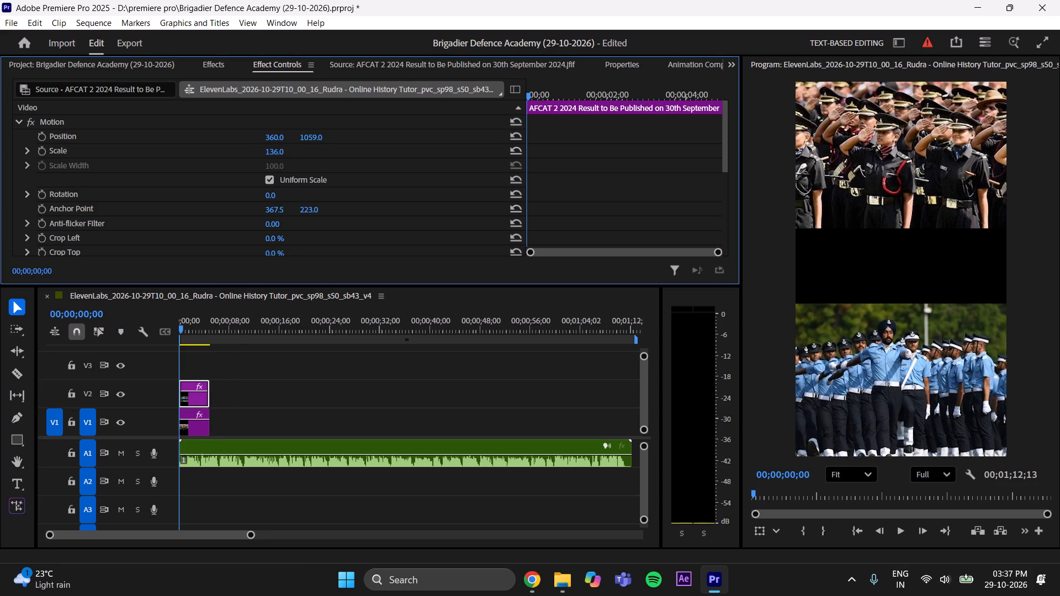
{"action": "left_click_drag", "start_coordinate": [306, 148], "coordinate": [315, 146]}
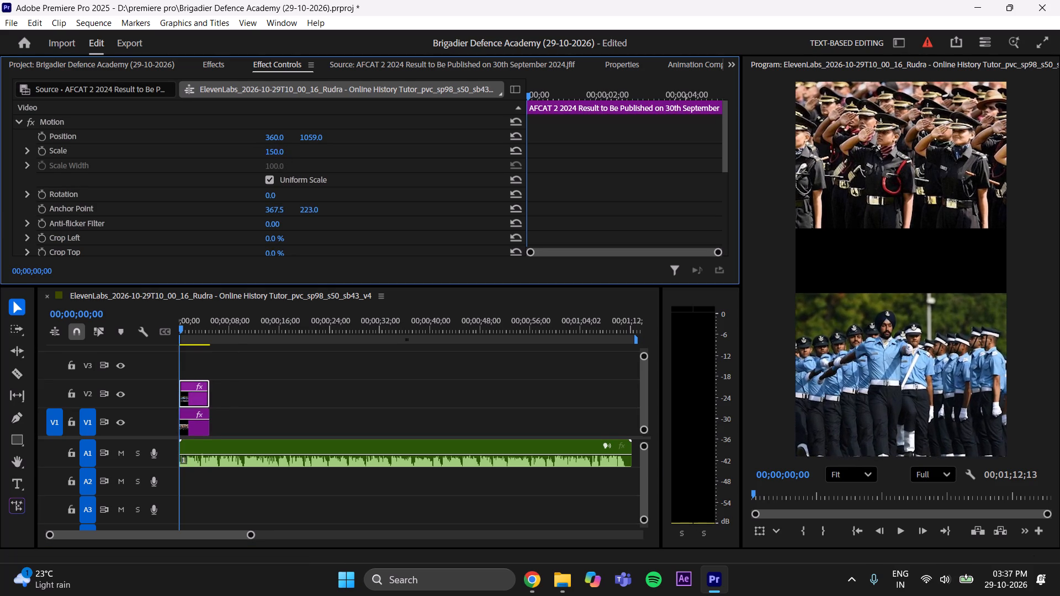
{"action": "left_click_drag", "start_coordinate": [315, 146], "coordinate": [314, 146]}
{"action": "left_click_drag", "start_coordinate": [319, 138], "coordinate": [235, 147]}
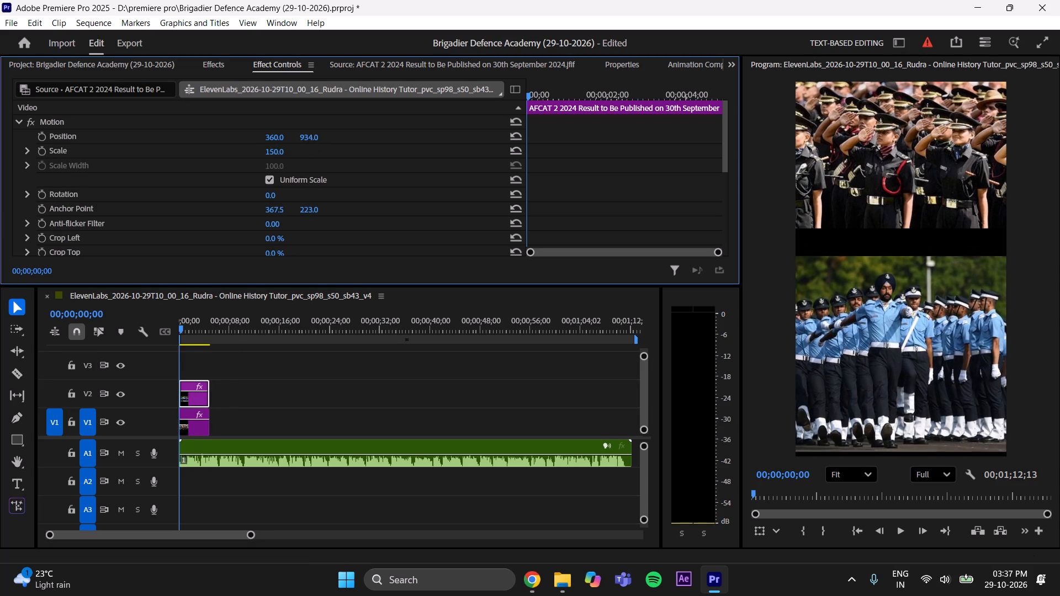
{"action": "left_click_drag", "start_coordinate": [235, 147], "coordinate": [245, 149]}
Move the saluting officers clip down to a vertical position of 292, just above the marching contingent, and save the project.
{"action": "left_click", "coordinate": [194, 429]}
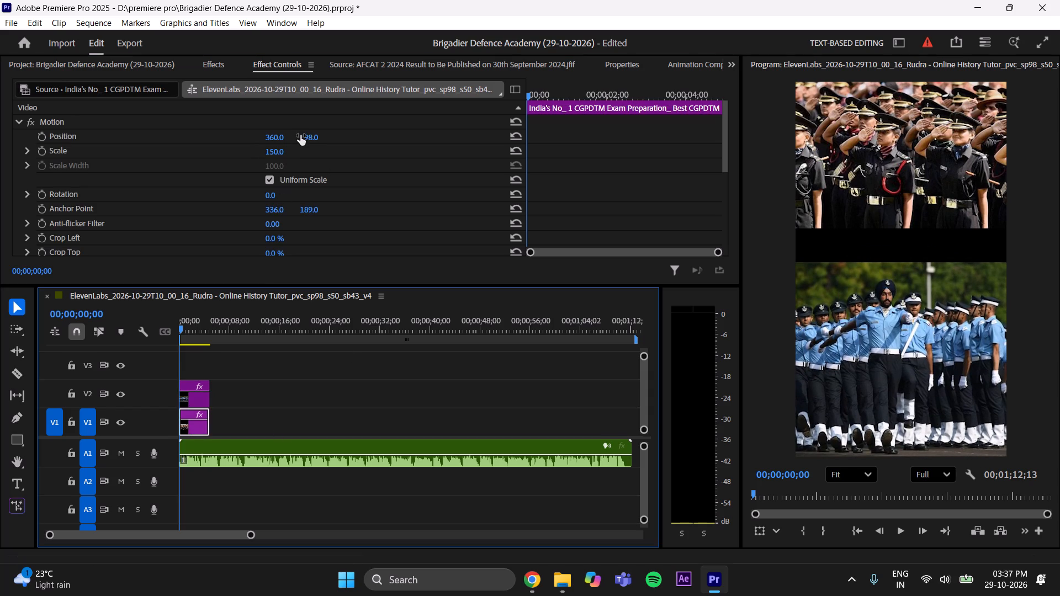
{"action": "left_click_drag", "start_coordinate": [313, 136], "coordinate": [385, 109]}
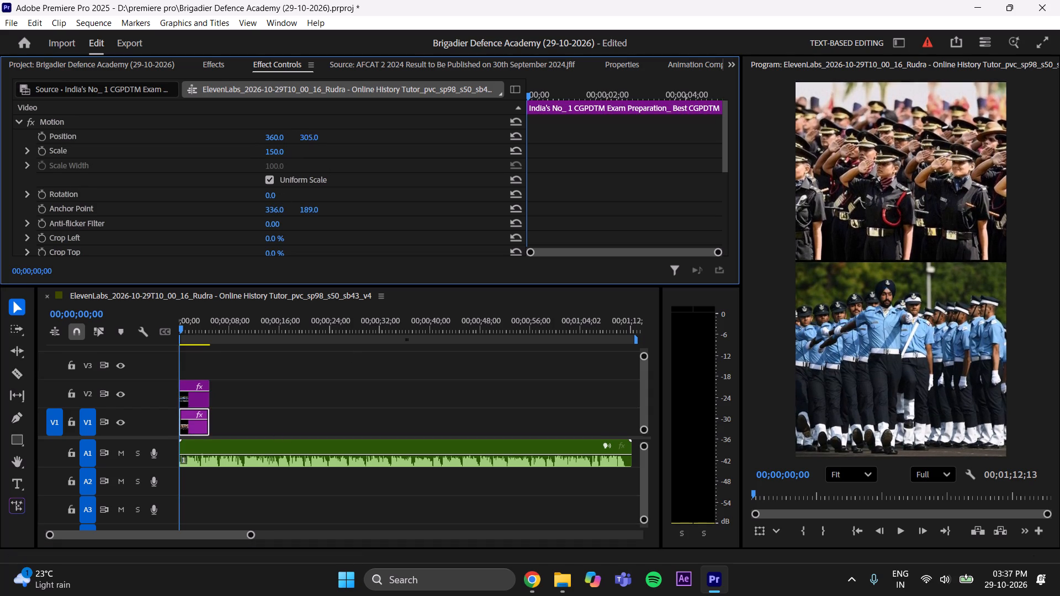
{"action": "left_click_drag", "start_coordinate": [385, 109], "coordinate": [380, 113]}
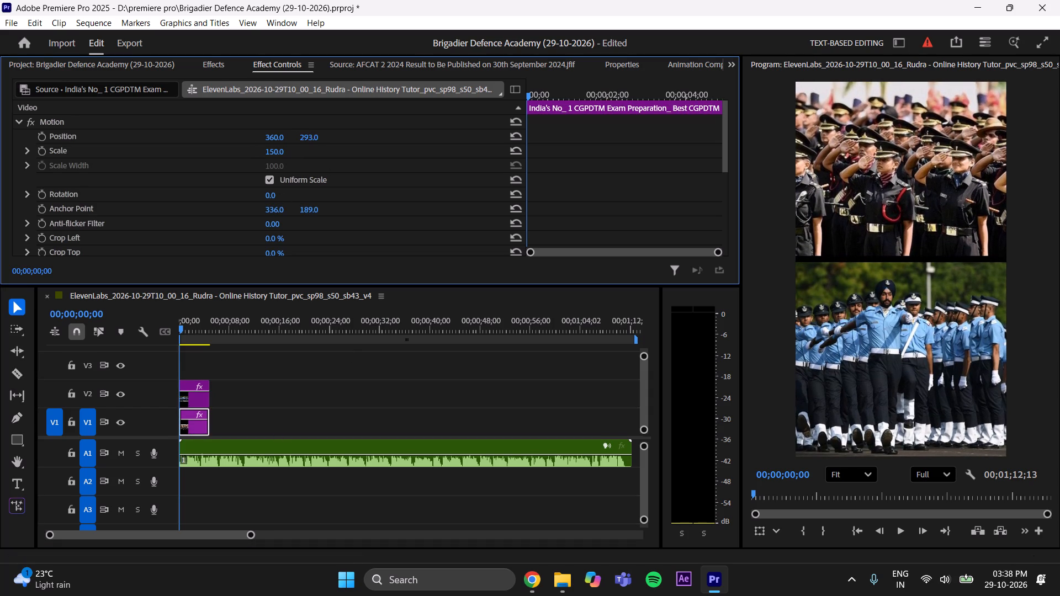
{"action": "left_click_drag", "start_coordinate": [380, 113], "coordinate": [380, 114]}
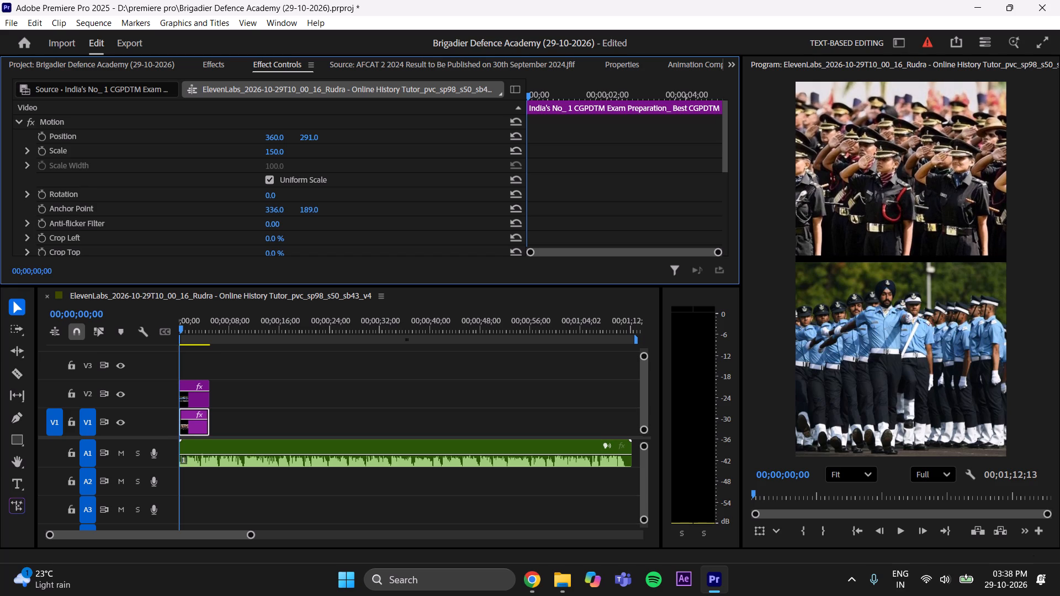
{"action": "left_click_drag", "start_coordinate": [380, 114], "coordinate": [380, 114]}
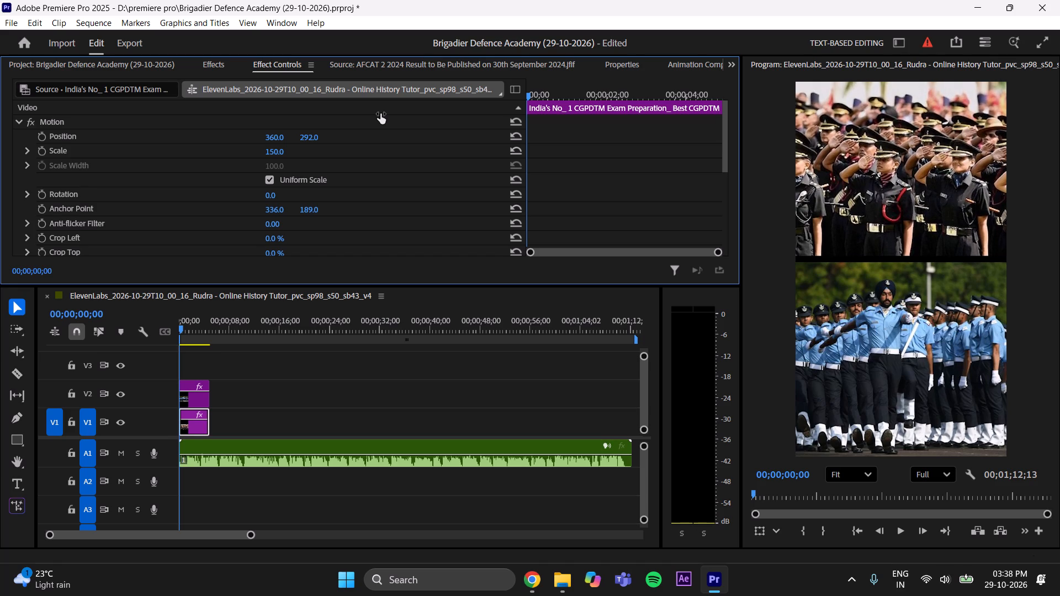
{"action": "left_click", "coordinate": [252, 407]}
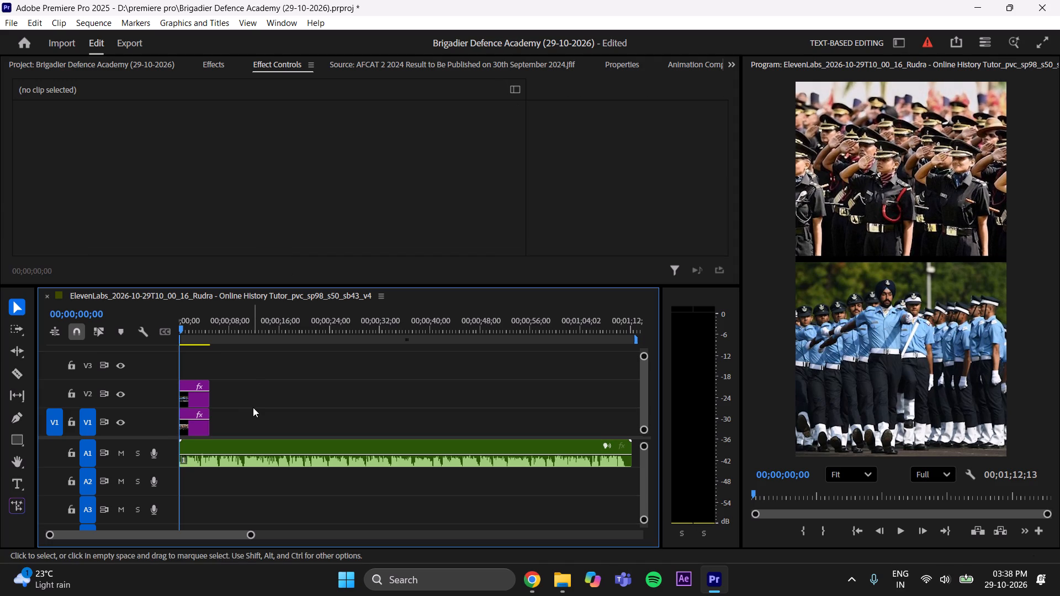
{"action": "key", "text": "ctrl+s"}
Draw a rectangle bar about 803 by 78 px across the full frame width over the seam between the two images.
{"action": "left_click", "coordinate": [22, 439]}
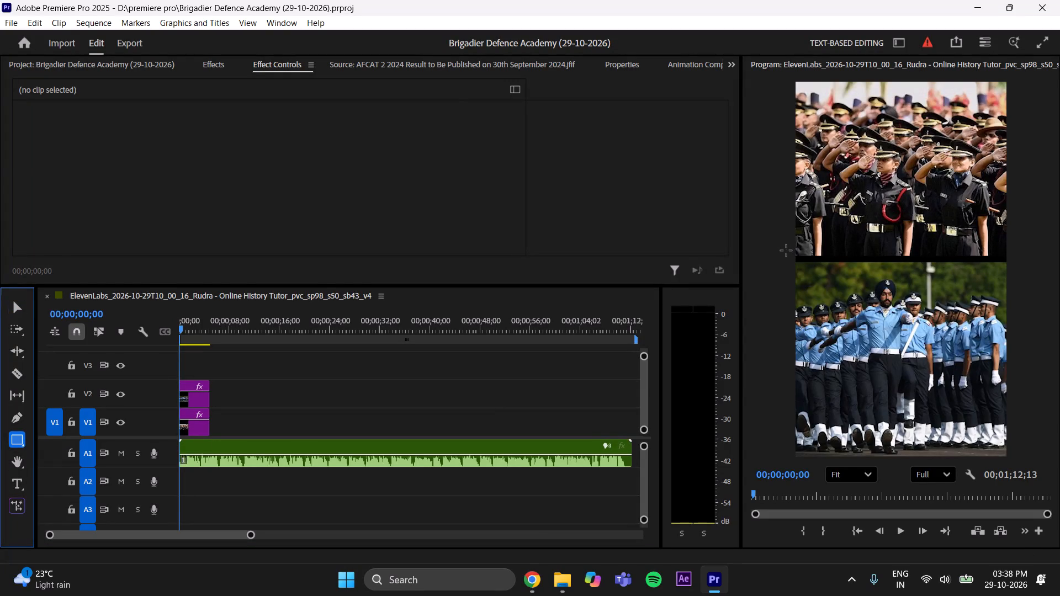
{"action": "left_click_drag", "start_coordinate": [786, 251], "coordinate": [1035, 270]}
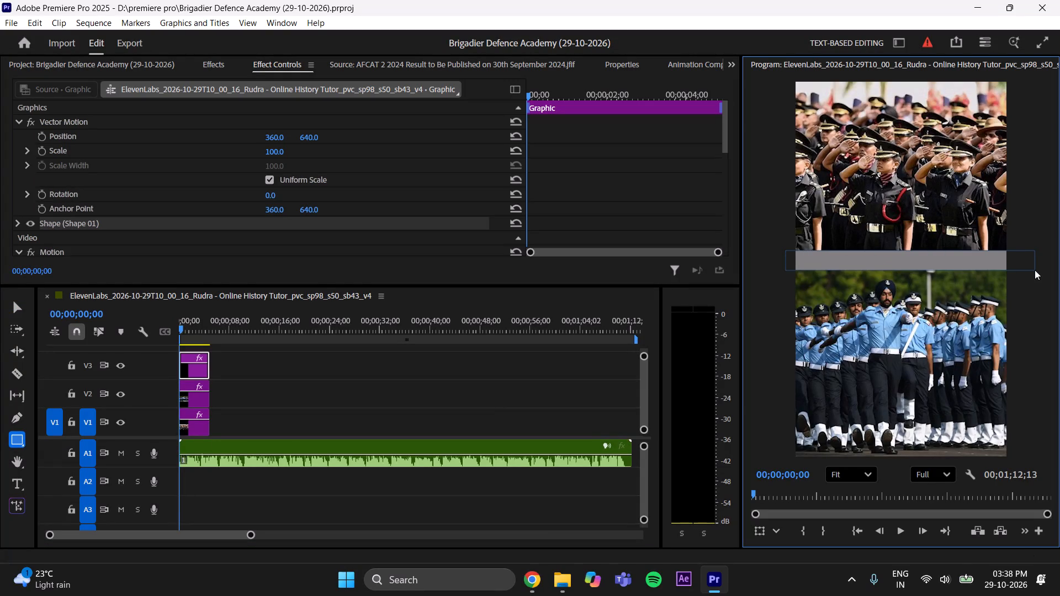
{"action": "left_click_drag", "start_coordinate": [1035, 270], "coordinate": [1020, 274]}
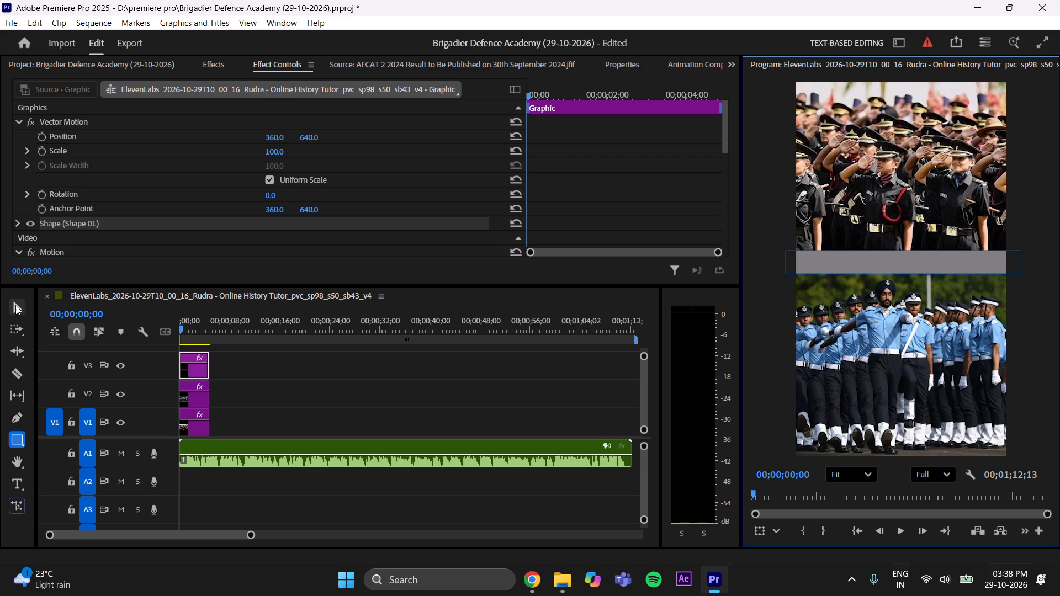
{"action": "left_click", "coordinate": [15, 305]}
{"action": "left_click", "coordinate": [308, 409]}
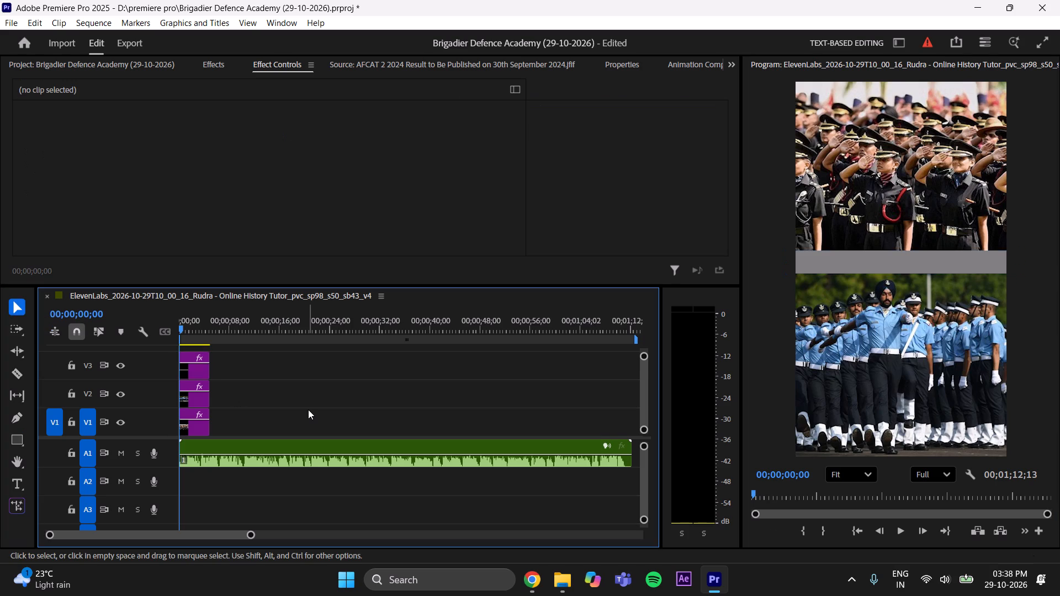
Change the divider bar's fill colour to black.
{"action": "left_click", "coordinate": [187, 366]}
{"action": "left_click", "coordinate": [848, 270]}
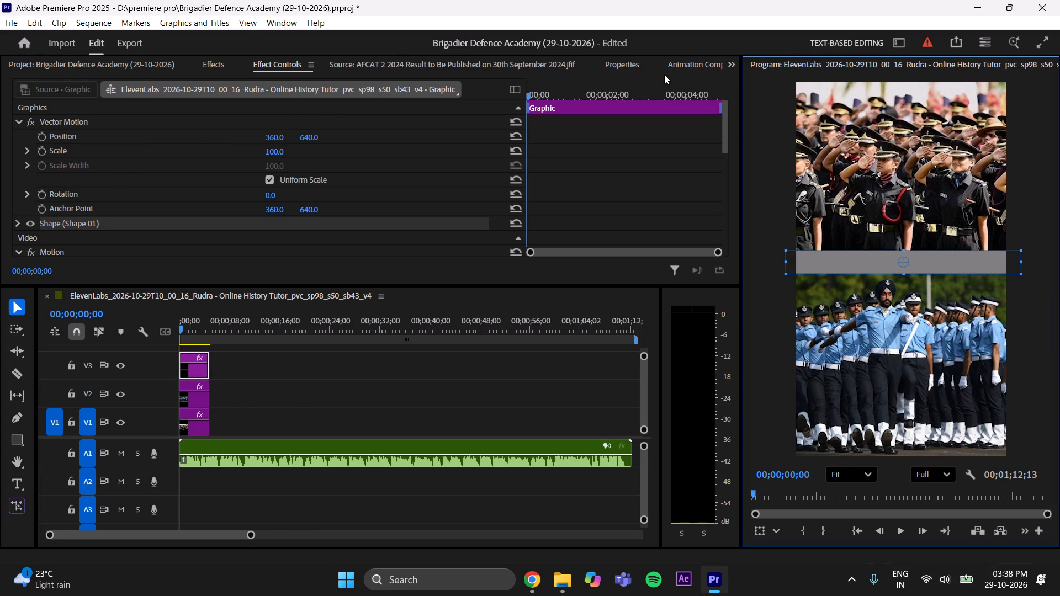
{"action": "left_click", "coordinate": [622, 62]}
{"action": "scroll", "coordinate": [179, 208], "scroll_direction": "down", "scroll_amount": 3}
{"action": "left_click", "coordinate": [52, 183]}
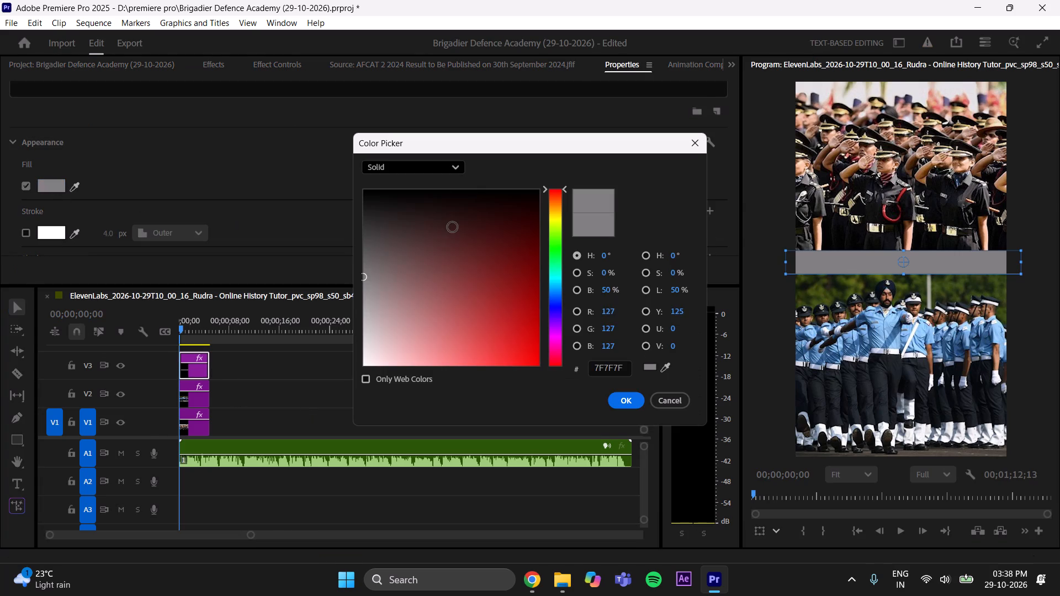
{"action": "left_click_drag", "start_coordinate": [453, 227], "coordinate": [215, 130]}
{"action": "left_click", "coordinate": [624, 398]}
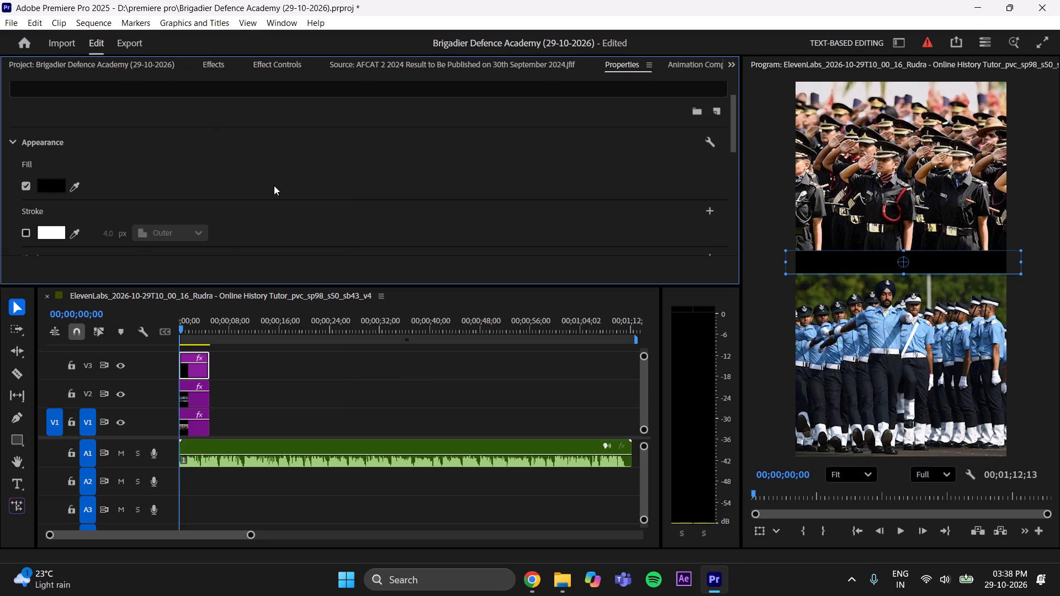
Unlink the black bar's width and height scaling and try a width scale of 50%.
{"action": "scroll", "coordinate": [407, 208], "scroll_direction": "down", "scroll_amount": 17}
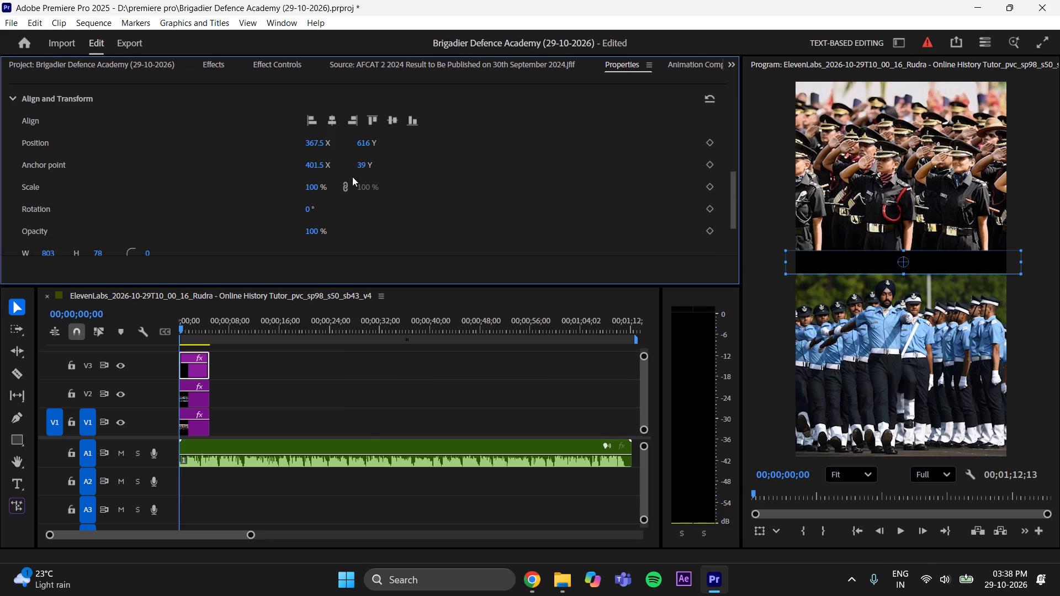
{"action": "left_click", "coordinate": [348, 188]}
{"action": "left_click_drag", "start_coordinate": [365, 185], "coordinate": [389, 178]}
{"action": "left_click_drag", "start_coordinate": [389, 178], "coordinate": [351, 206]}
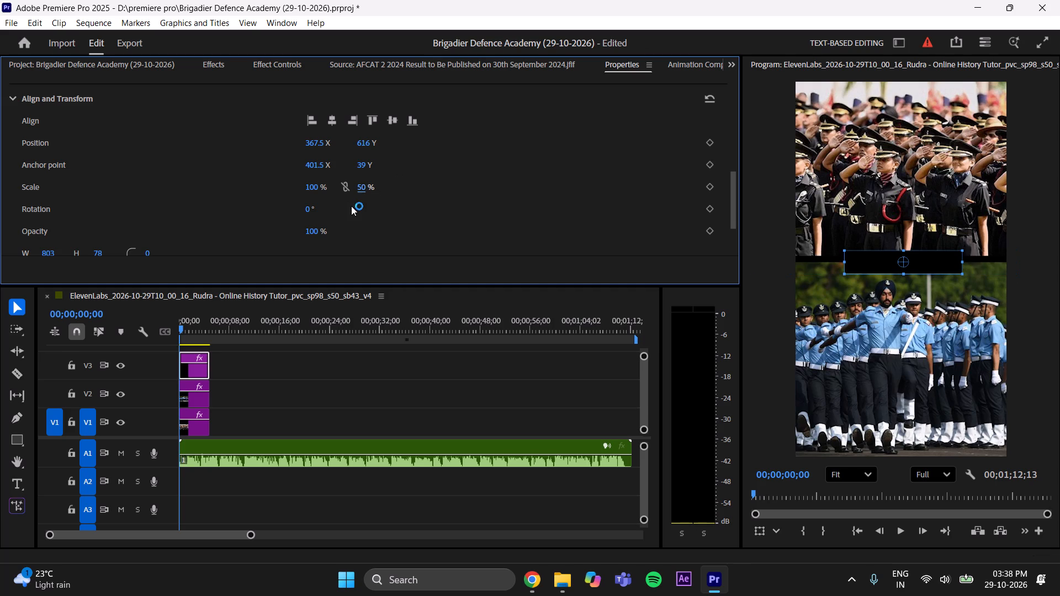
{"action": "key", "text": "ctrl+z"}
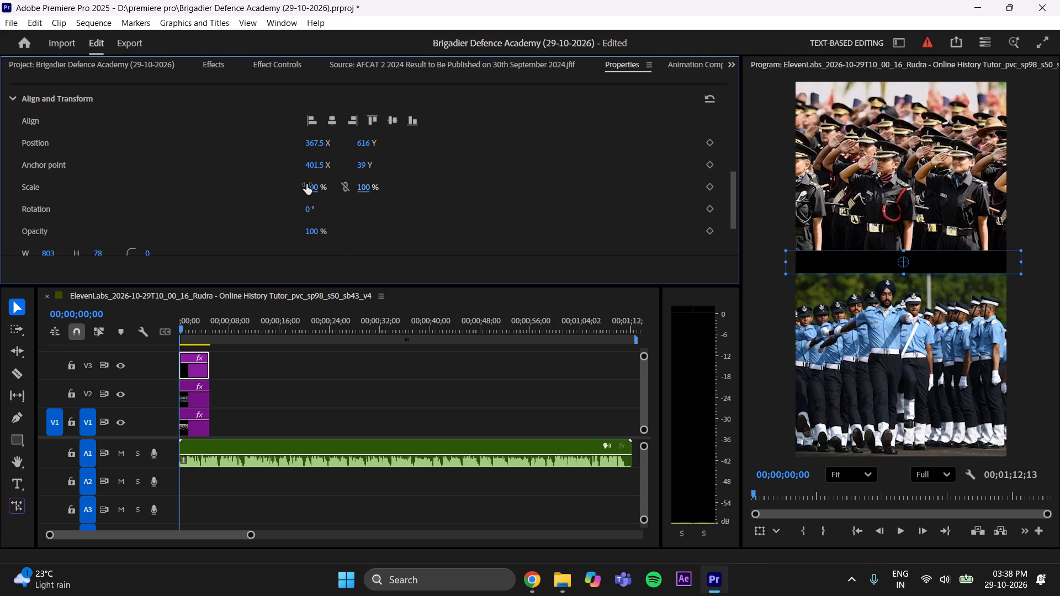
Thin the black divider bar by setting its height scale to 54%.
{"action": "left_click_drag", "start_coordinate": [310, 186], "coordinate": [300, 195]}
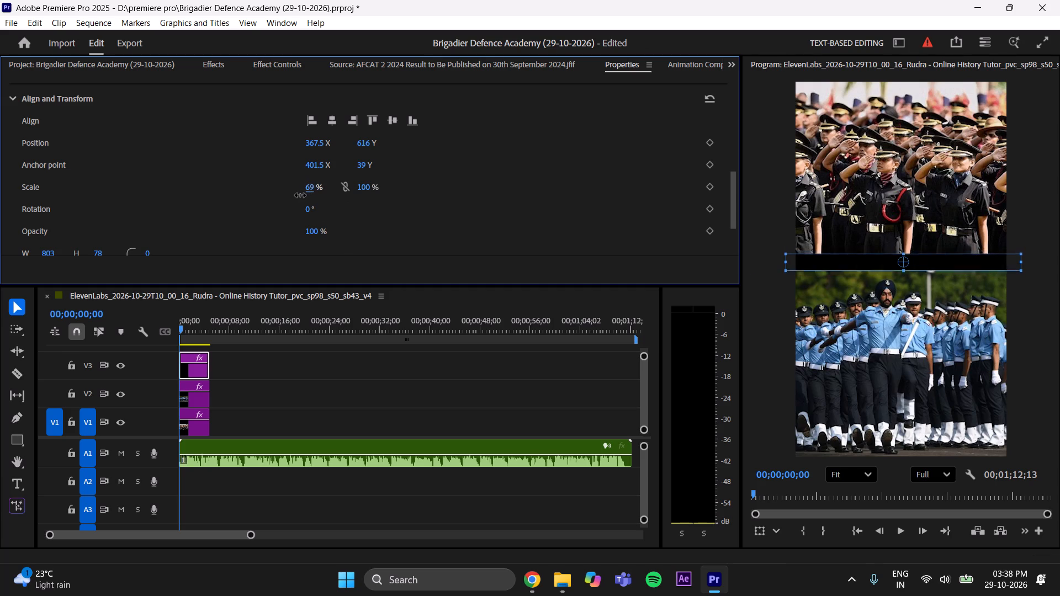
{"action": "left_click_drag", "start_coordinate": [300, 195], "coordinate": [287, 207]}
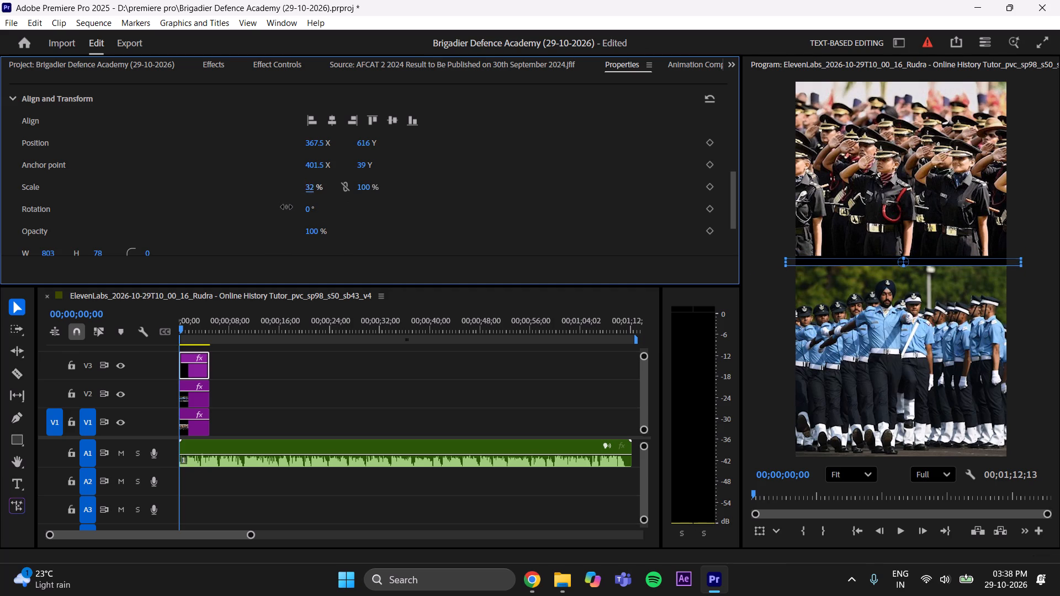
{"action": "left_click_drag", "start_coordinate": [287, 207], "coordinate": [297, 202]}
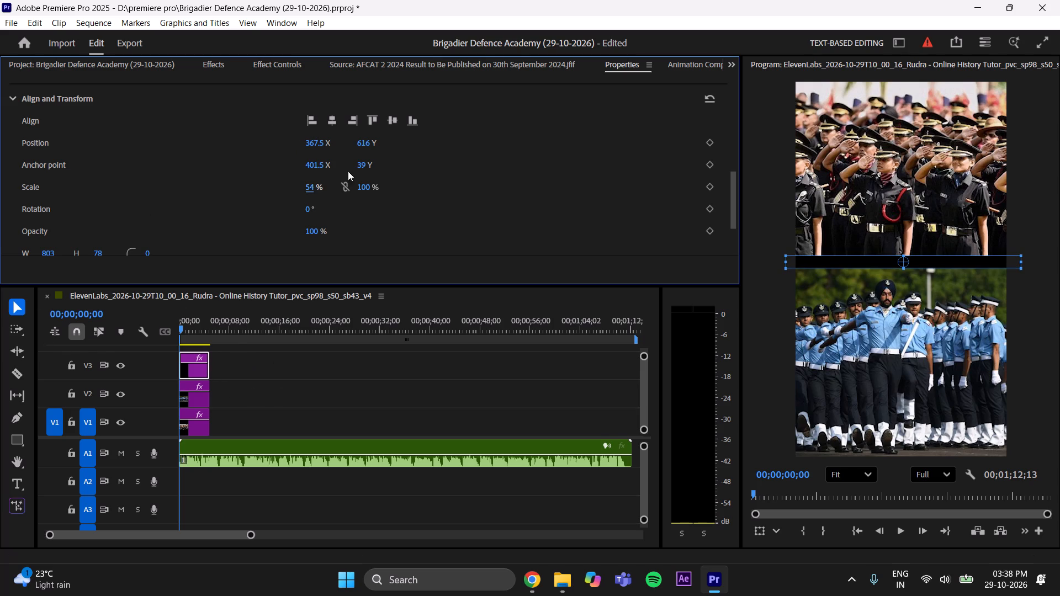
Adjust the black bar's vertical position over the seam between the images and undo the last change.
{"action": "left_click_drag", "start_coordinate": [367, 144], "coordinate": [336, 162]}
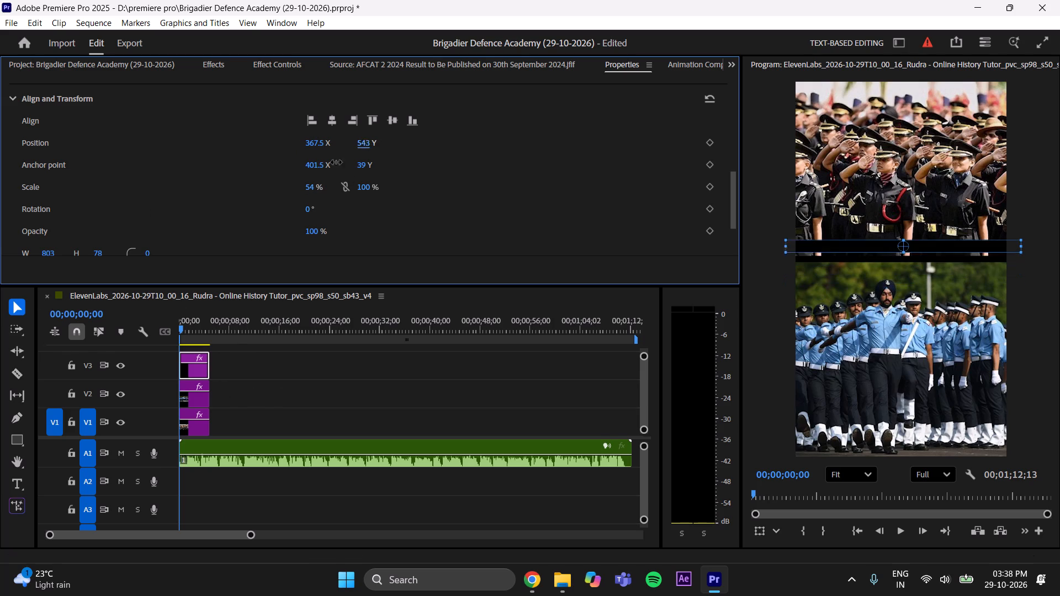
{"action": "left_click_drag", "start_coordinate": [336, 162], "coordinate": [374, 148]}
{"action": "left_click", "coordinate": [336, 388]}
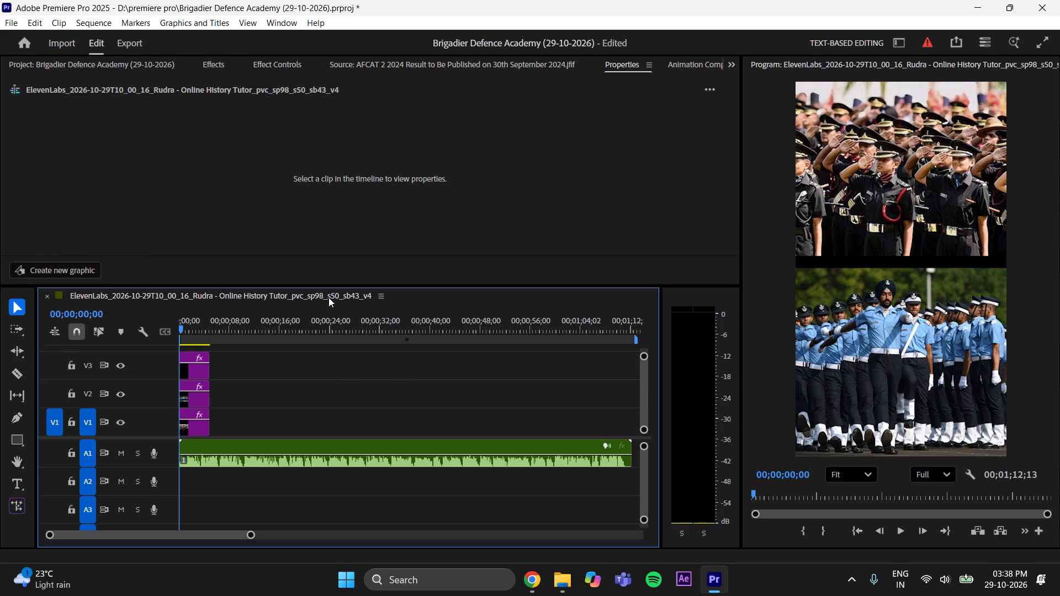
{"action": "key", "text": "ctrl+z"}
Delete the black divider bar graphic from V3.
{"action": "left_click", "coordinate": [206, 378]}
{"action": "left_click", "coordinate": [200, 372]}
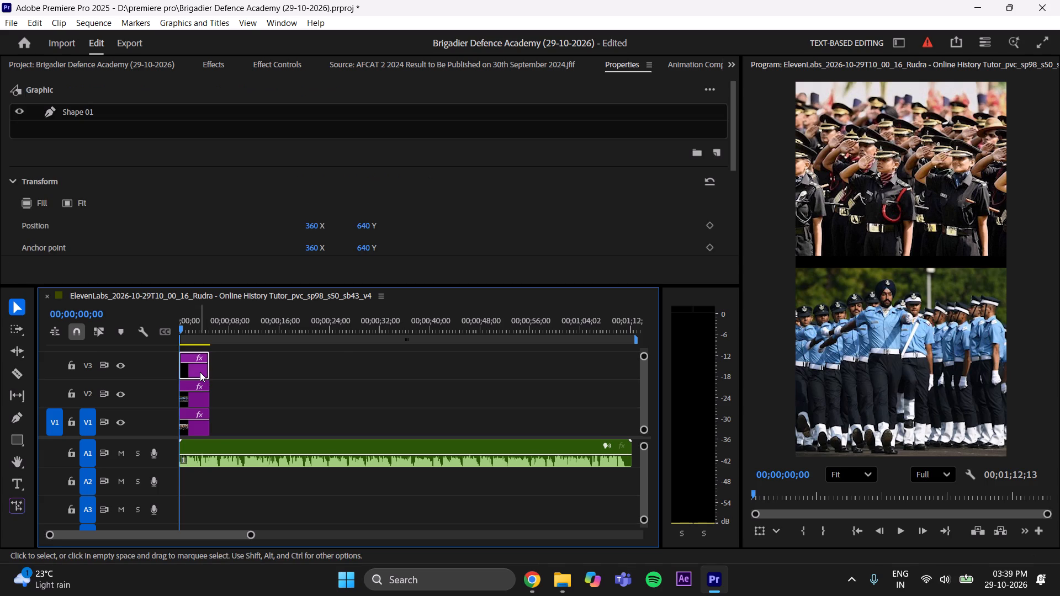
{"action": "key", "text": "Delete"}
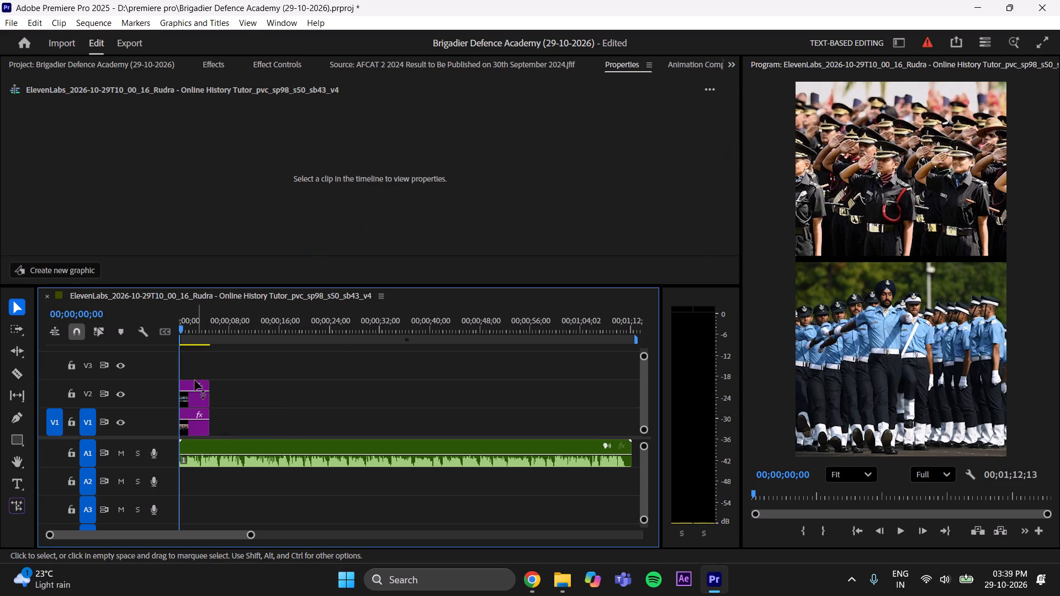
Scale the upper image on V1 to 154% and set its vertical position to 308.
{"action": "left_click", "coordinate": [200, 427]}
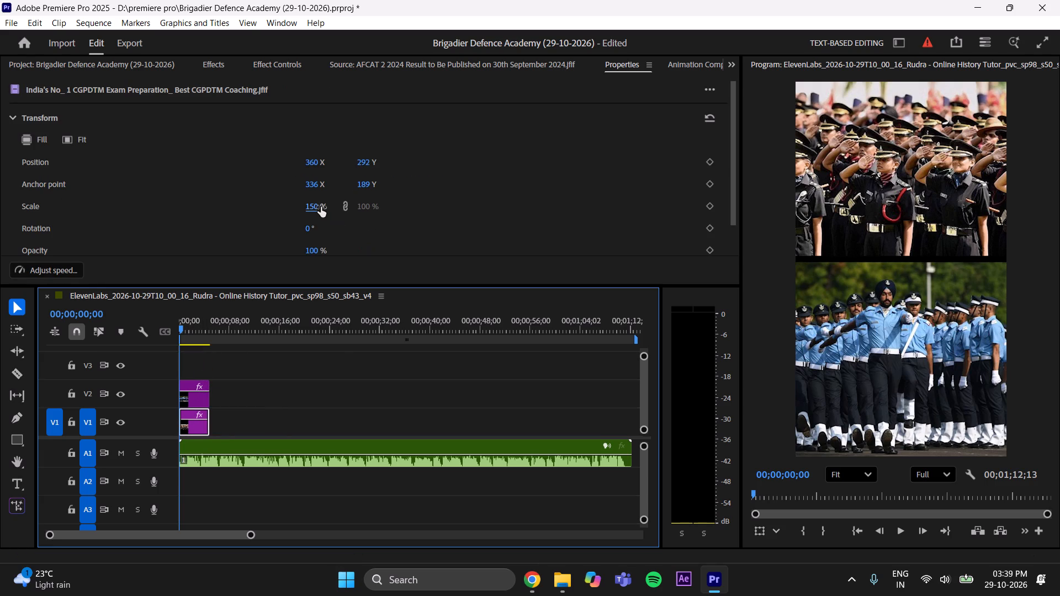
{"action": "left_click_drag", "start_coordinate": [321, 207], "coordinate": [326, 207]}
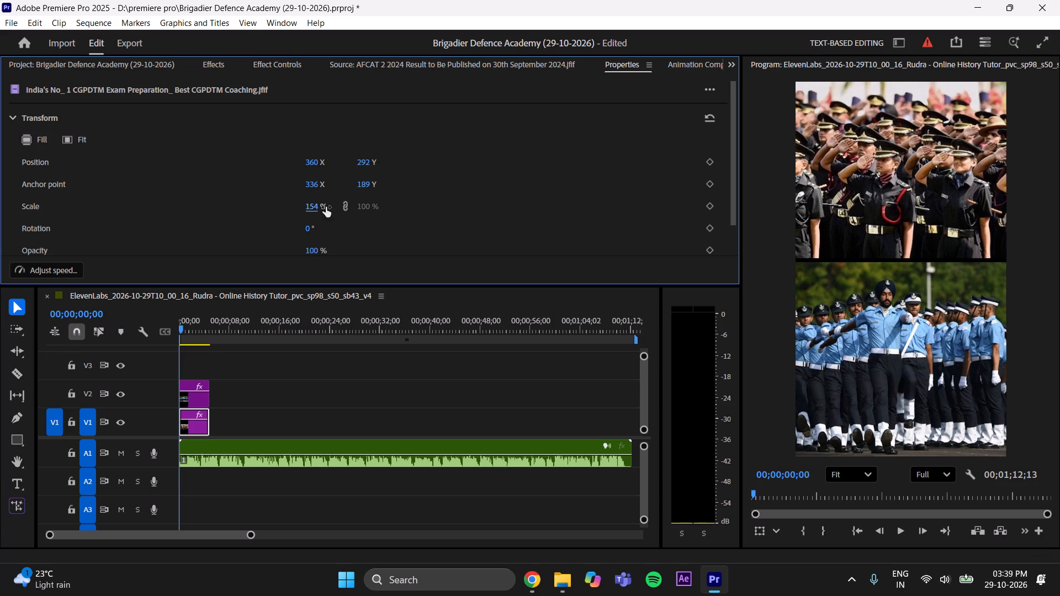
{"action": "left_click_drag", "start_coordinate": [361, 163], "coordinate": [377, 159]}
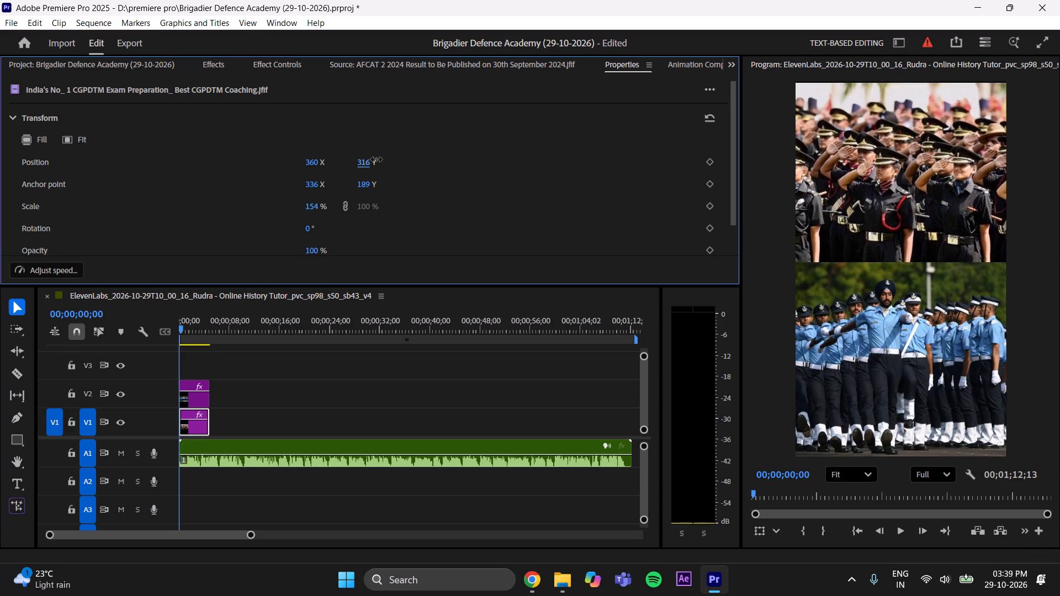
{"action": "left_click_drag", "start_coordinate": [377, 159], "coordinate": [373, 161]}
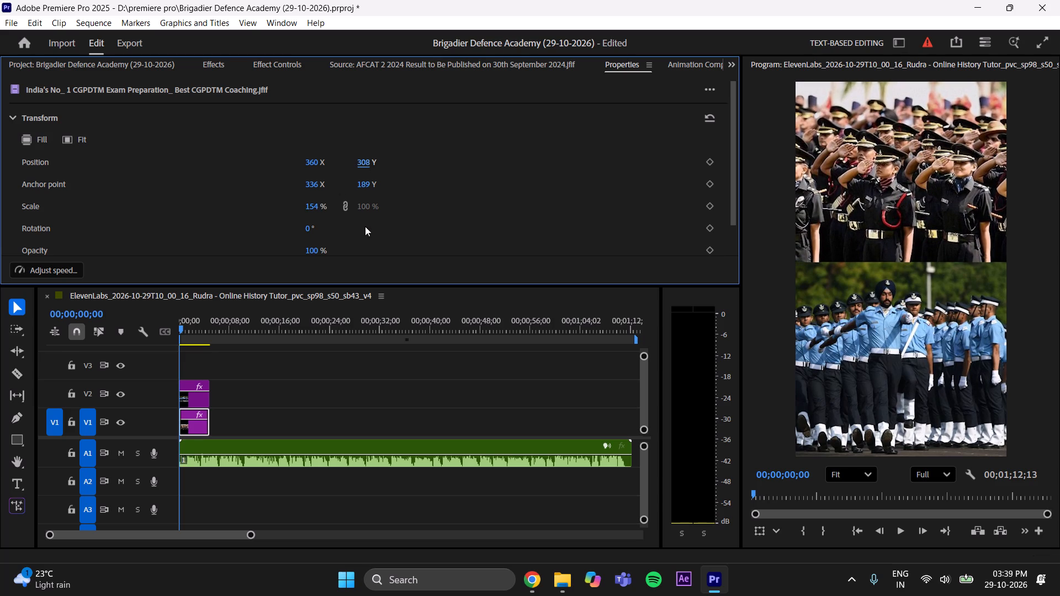
Scale the lower image on V2 to 154% and set its vertical position to 943.
{"action": "left_click", "coordinate": [194, 397]}
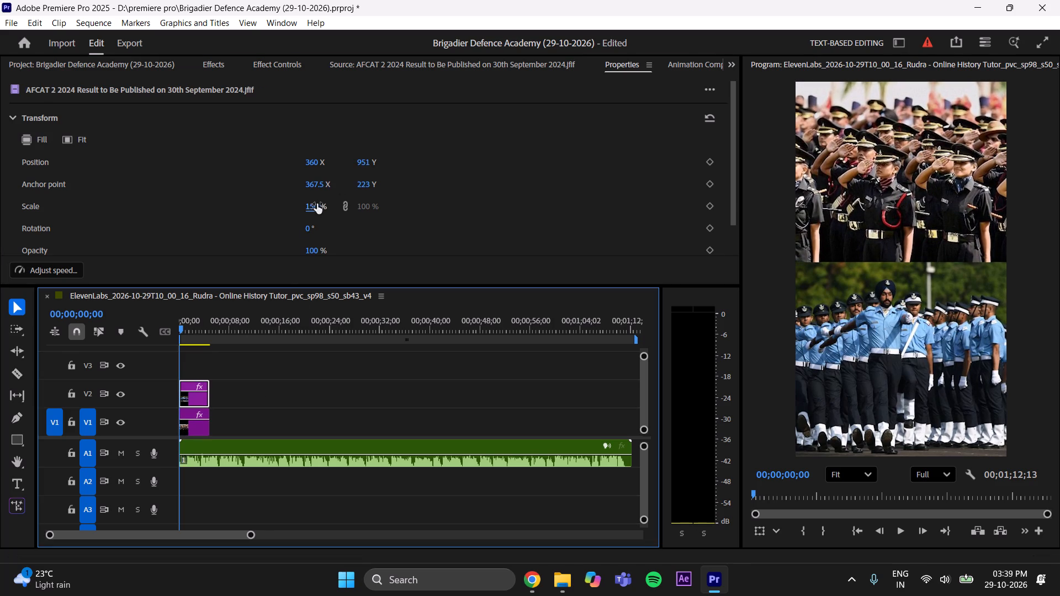
{"action": "left_click_drag", "start_coordinate": [317, 204], "coordinate": [322, 204]}
{"action": "left_click_drag", "start_coordinate": [369, 162], "coordinate": [374, 162]}
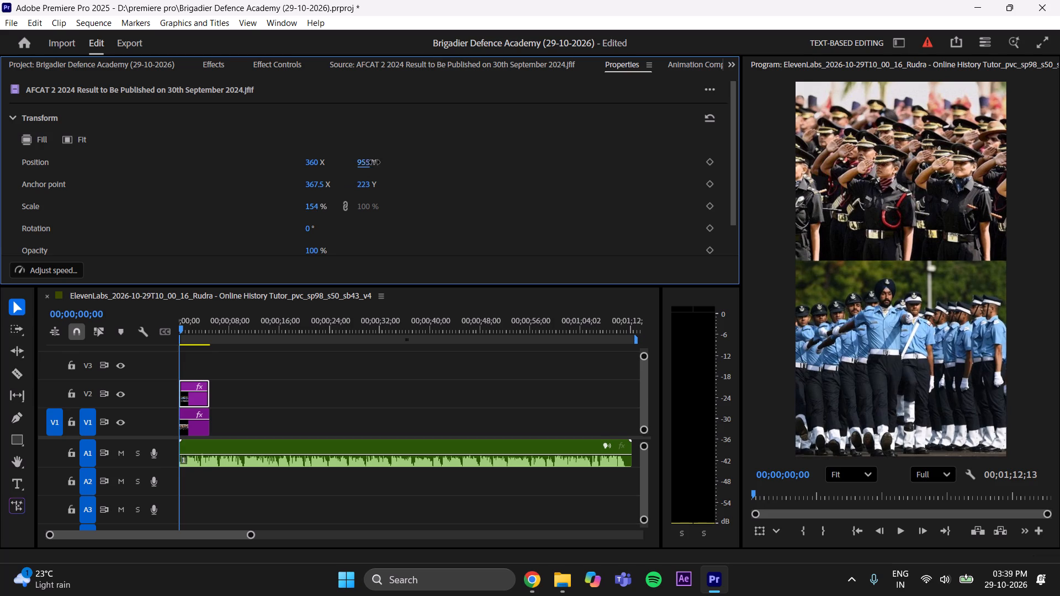
{"action": "left_click_drag", "start_coordinate": [374, 162], "coordinate": [373, 169]}
Readjust the upper image on V1 to a scale of 150% and a vertical position of 300.
{"action": "left_click", "coordinate": [195, 429]}
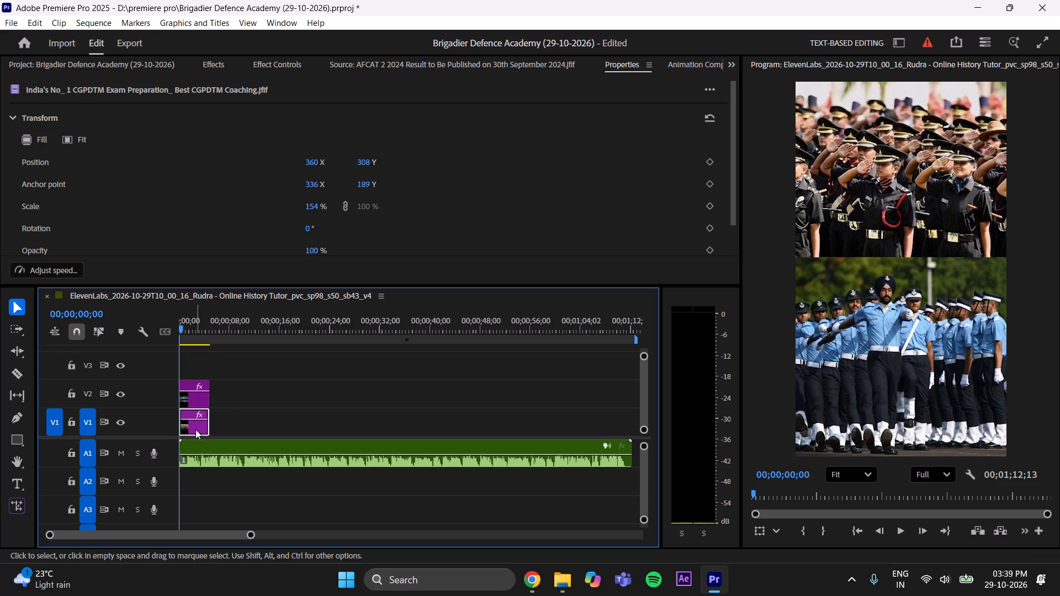
{"action": "left_click", "coordinate": [321, 206]}
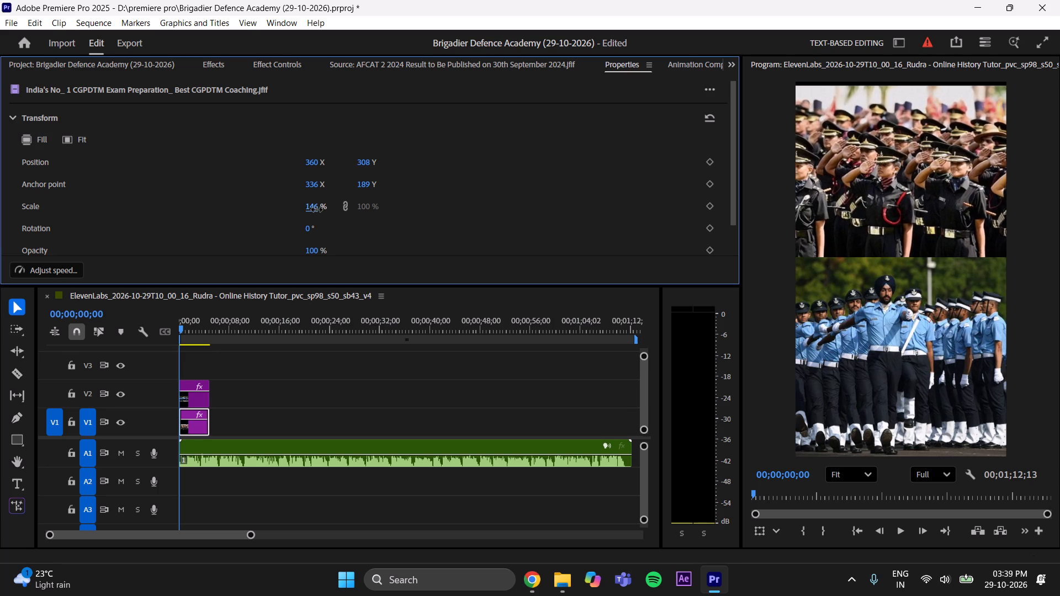
{"action": "left_click_drag", "start_coordinate": [369, 160], "coordinate": [361, 164]}
{"action": "left_click_drag", "start_coordinate": [319, 206], "coordinate": [322, 206]}
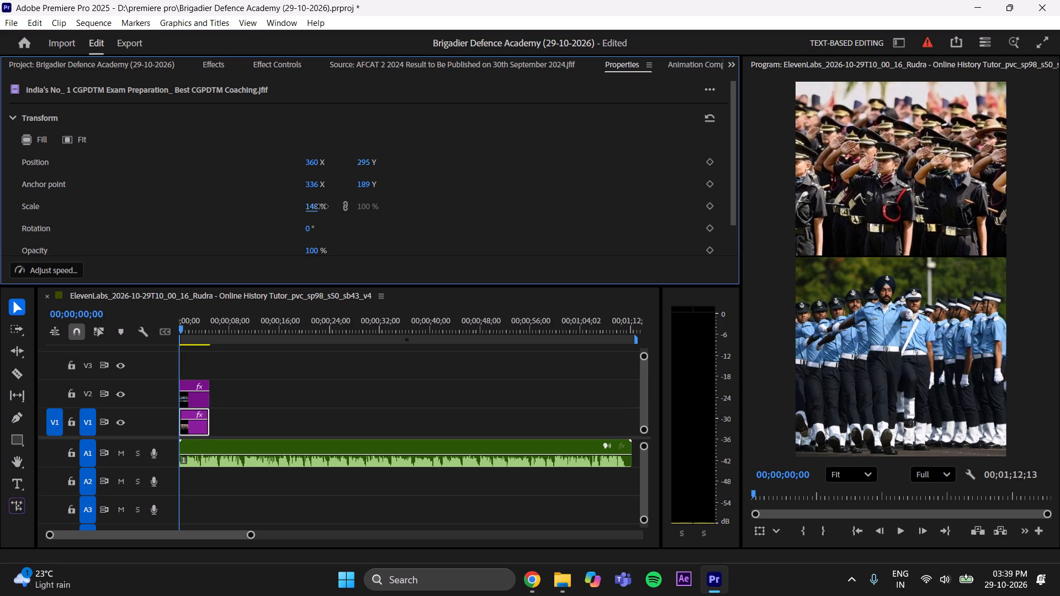
{"action": "left_click_drag", "start_coordinate": [322, 206], "coordinate": [324, 206]}
{"action": "left_click_drag", "start_coordinate": [364, 161], "coordinate": [368, 162]}
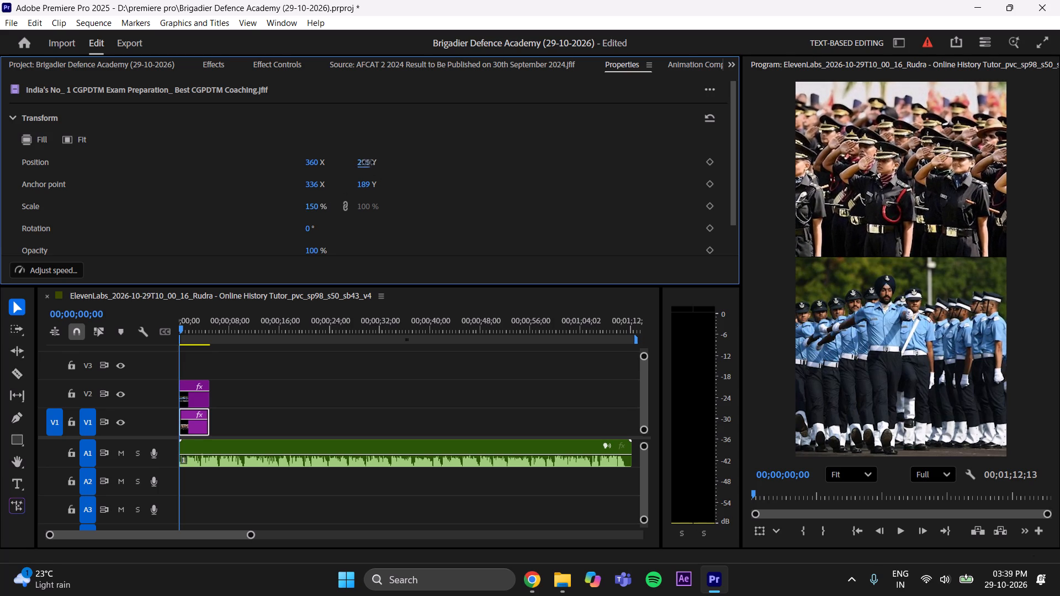
{"action": "left_click_drag", "start_coordinate": [368, 162], "coordinate": [373, 163]}
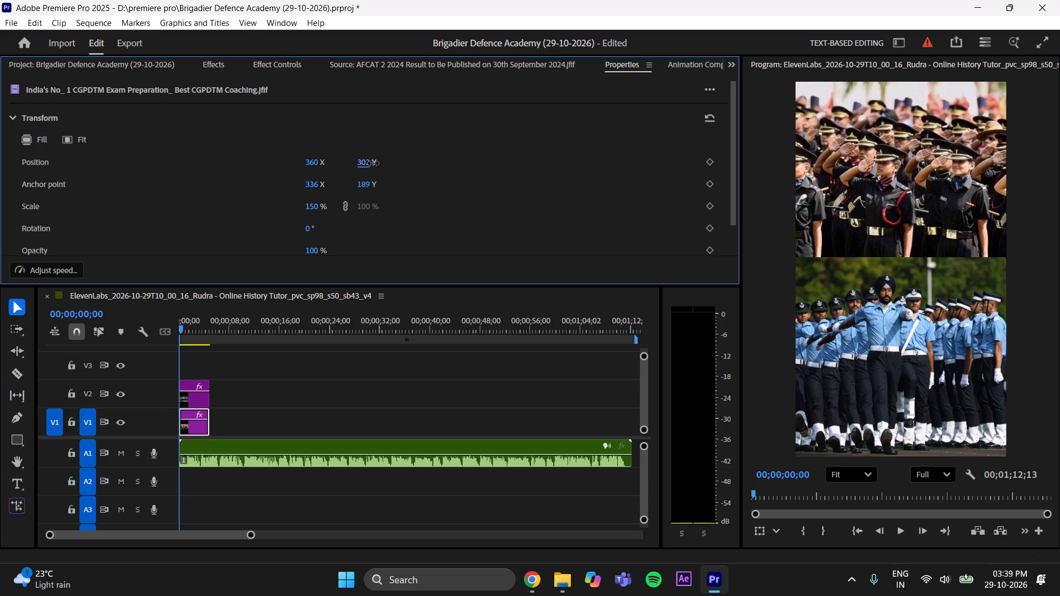
{"action": "left_click_drag", "start_coordinate": [373, 163], "coordinate": [373, 163]}
{"action": "left_click_drag", "start_coordinate": [387, 392], "coordinate": [386, 395]}
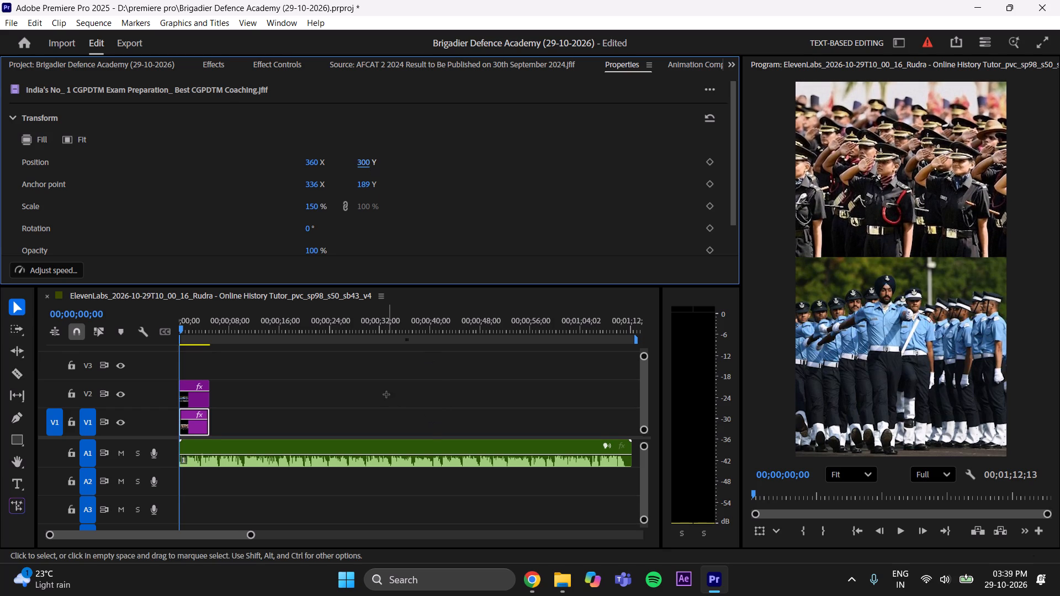
{"action": "left_click_drag", "start_coordinate": [386, 395], "coordinate": [386, 397]}
Save the project.
{"action": "key", "text": "ctrl+s"}
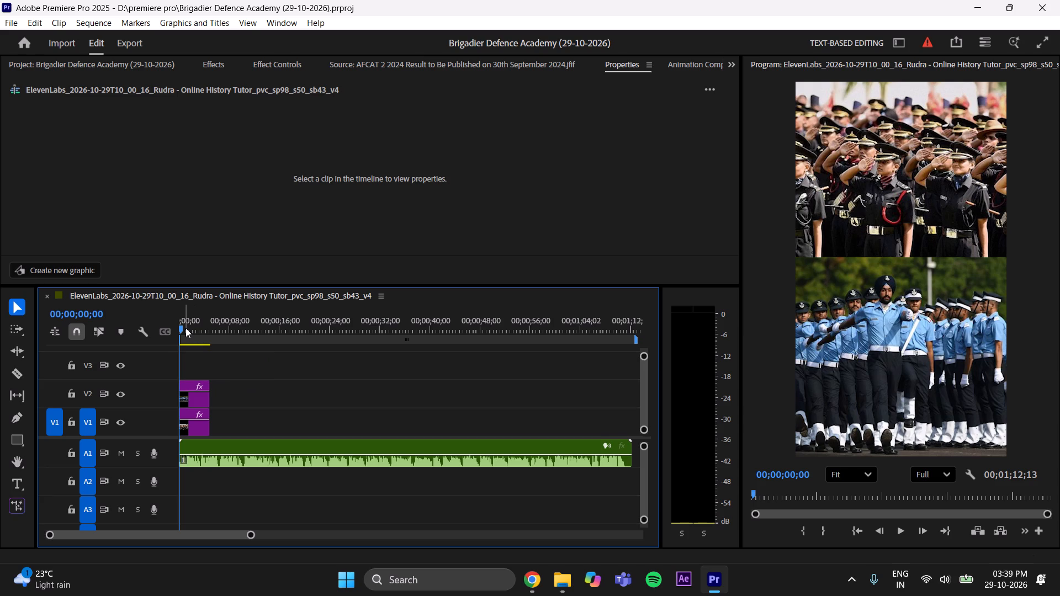
Play the opening frames of the voice-over at a closer timeline scale to judge when the upper image should finish entering.
{"action": "key", "text": "space"}
{"action": "key", "text": "space"}
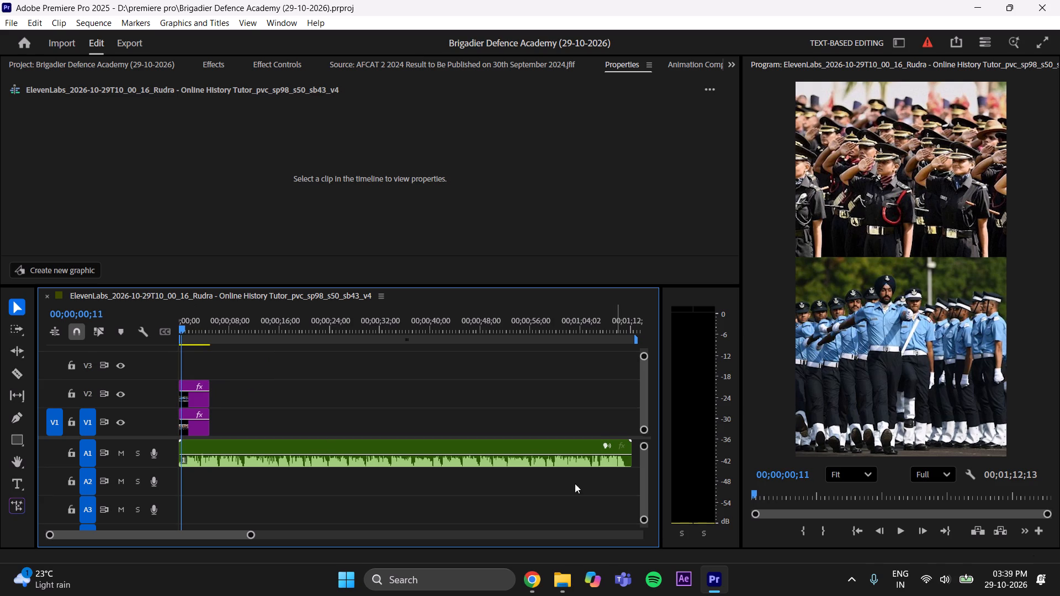
{"action": "left_click", "coordinate": [192, 400]}
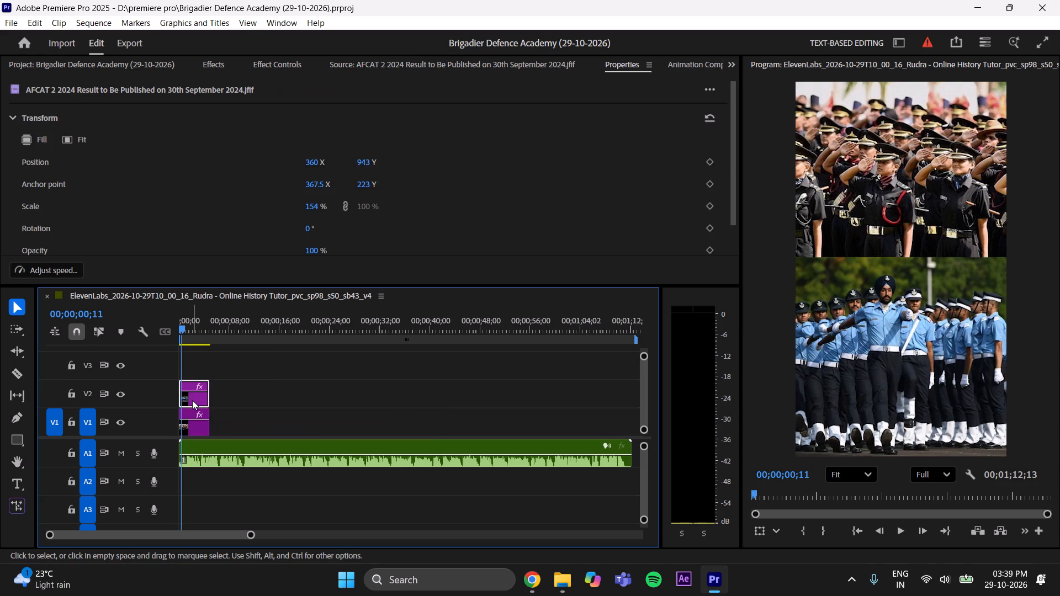
{"action": "left_click_drag", "start_coordinate": [251, 536], "coordinate": [174, 537]}
{"action": "left_click_drag", "start_coordinate": [211, 321], "coordinate": [132, 367]}
{"action": "key", "text": "space"}
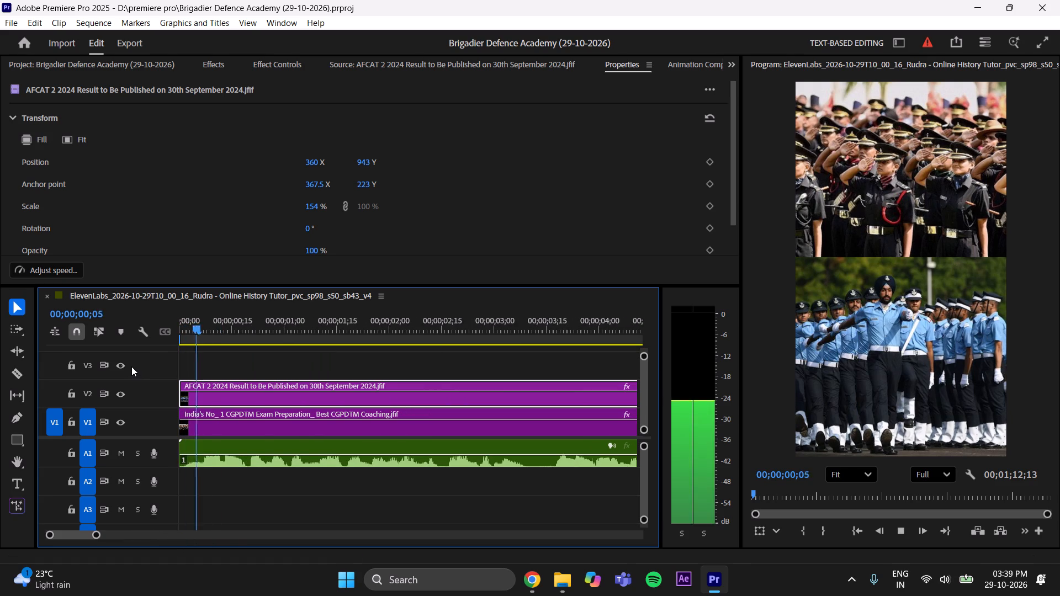
{"action": "key", "text": "space"}
{"action": "left_click_drag", "start_coordinate": [212, 324], "coordinate": [152, 375]}
{"action": "key", "text": "space"}
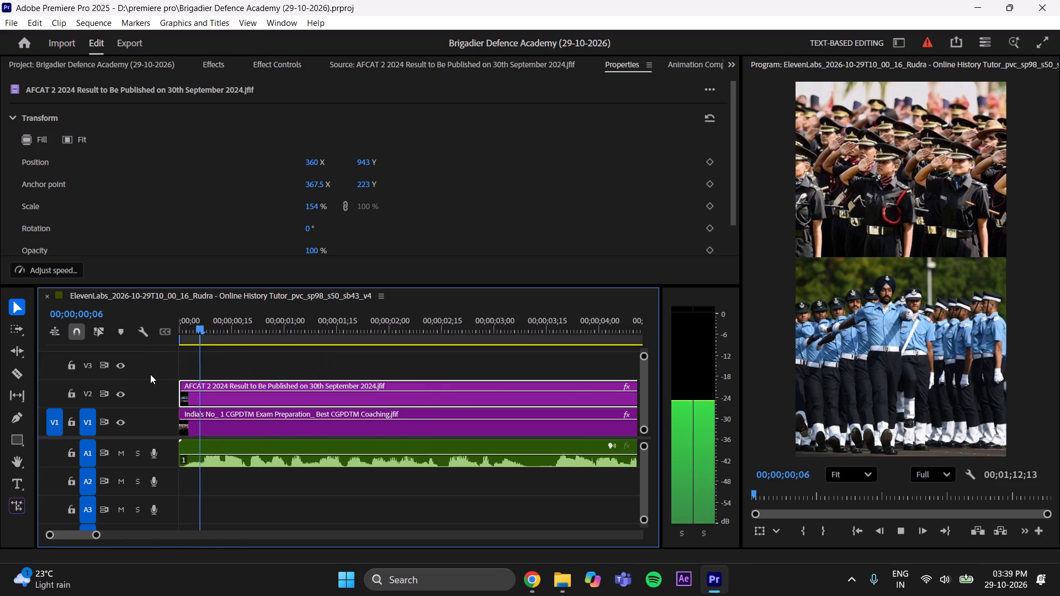
{"action": "key", "text": "space"}
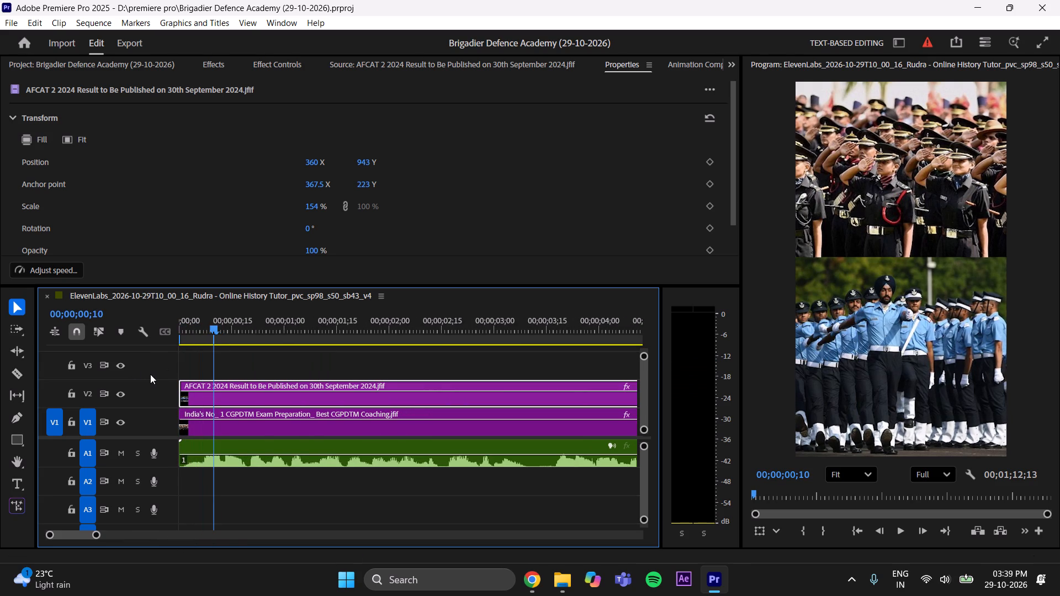
Save the project again.
{"action": "key", "text": "ctrl+s"}
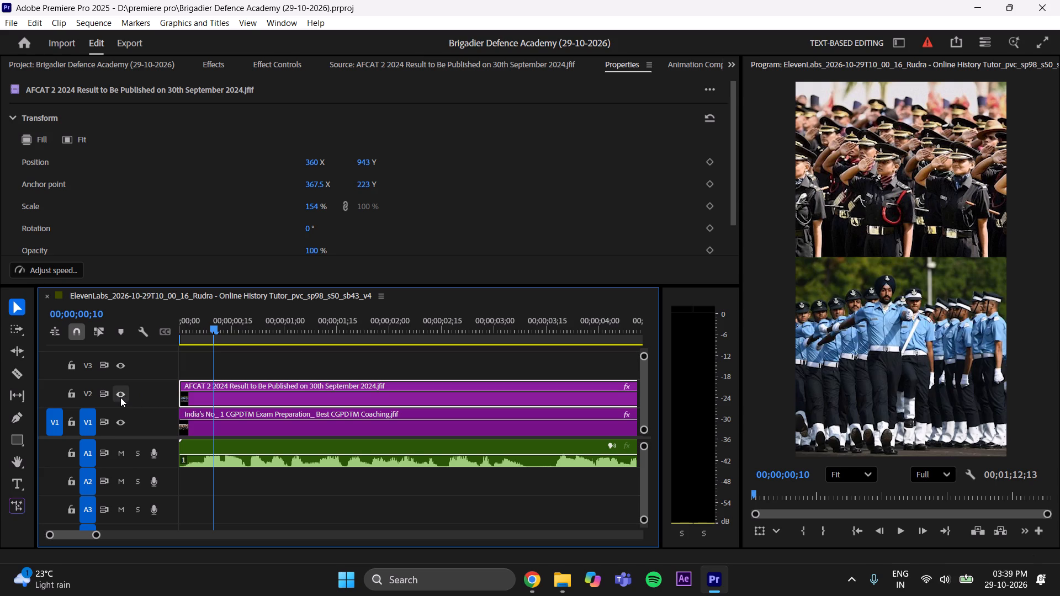
Keyframe the V1 image's position to slide in horizontally from X -661 at 00;00;00;00 to X 360 at 00;00;00;10.
{"action": "left_click", "coordinate": [120, 397]}
{"action": "left_click", "coordinate": [120, 397]}
{"action": "left_click", "coordinate": [295, 434]}
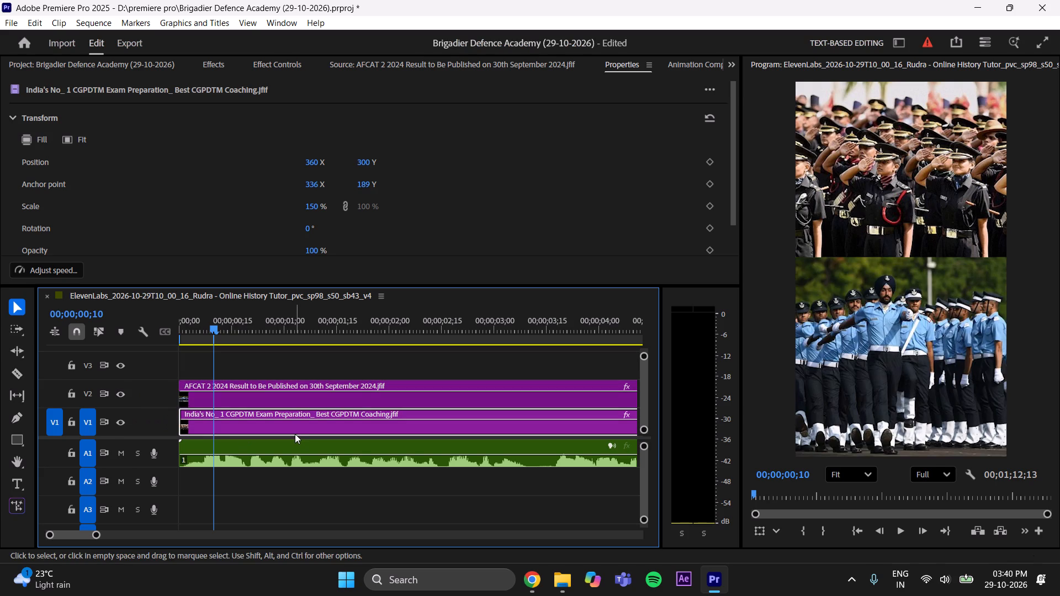
{"action": "left_click", "coordinate": [255, 63]}
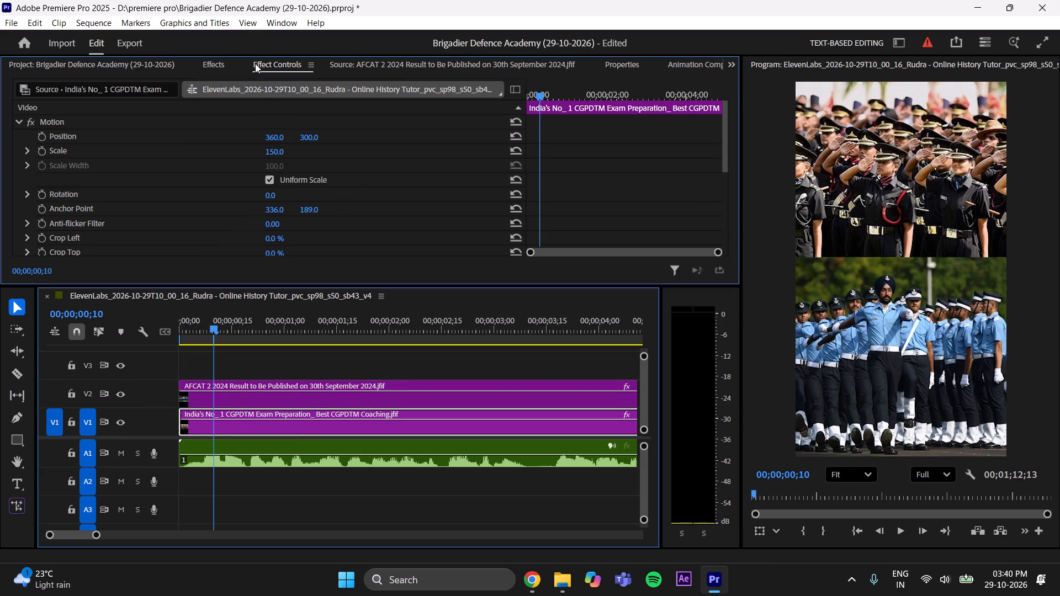
{"action": "left_click", "coordinate": [41, 134]}
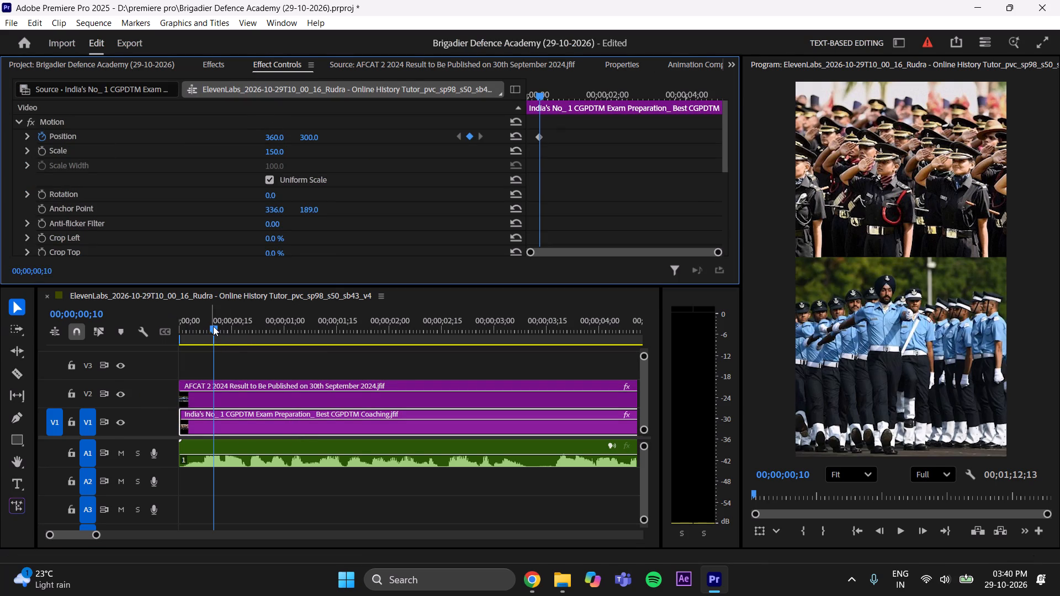
{"action": "left_click_drag", "start_coordinate": [213, 326], "coordinate": [120, 341]}
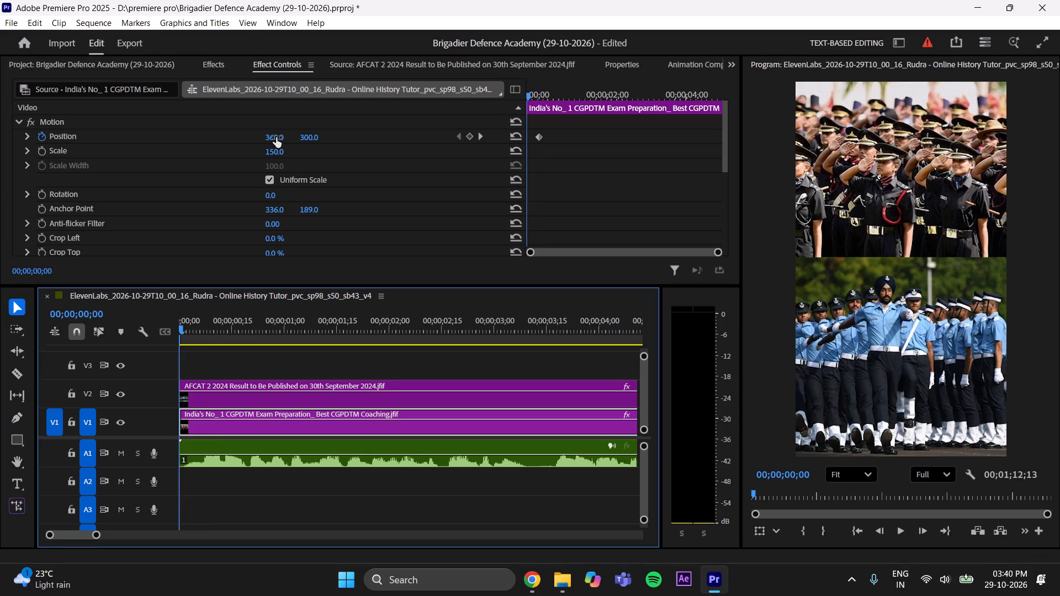
{"action": "left_click_drag", "start_coordinate": [276, 137], "coordinate": [124, 152]}
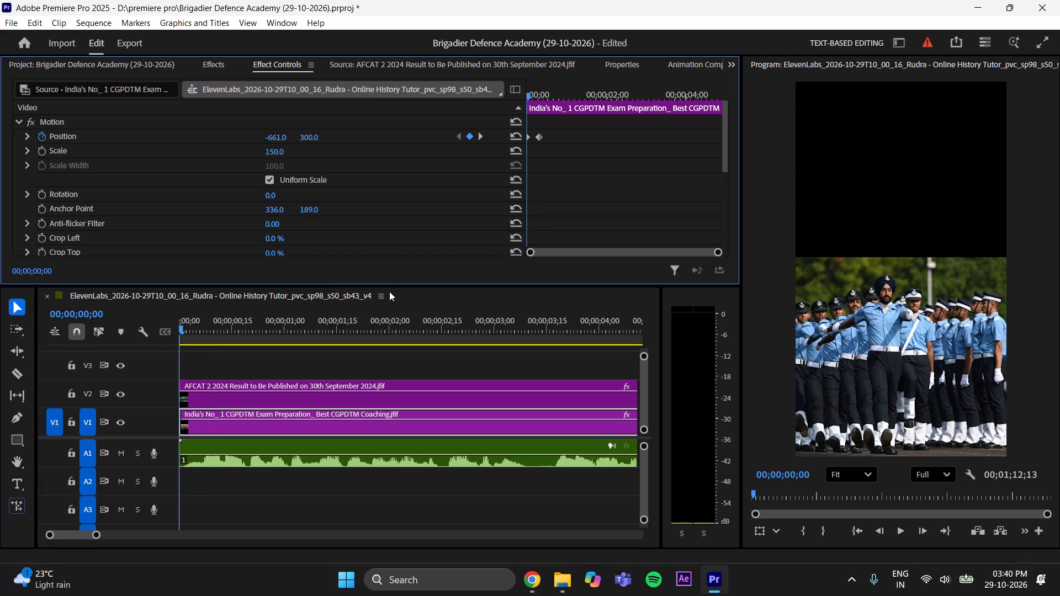
Replay the opening second to check the upper image's slide-in and judge the timing for the lower image's entrance.
{"action": "key", "text": "space"}
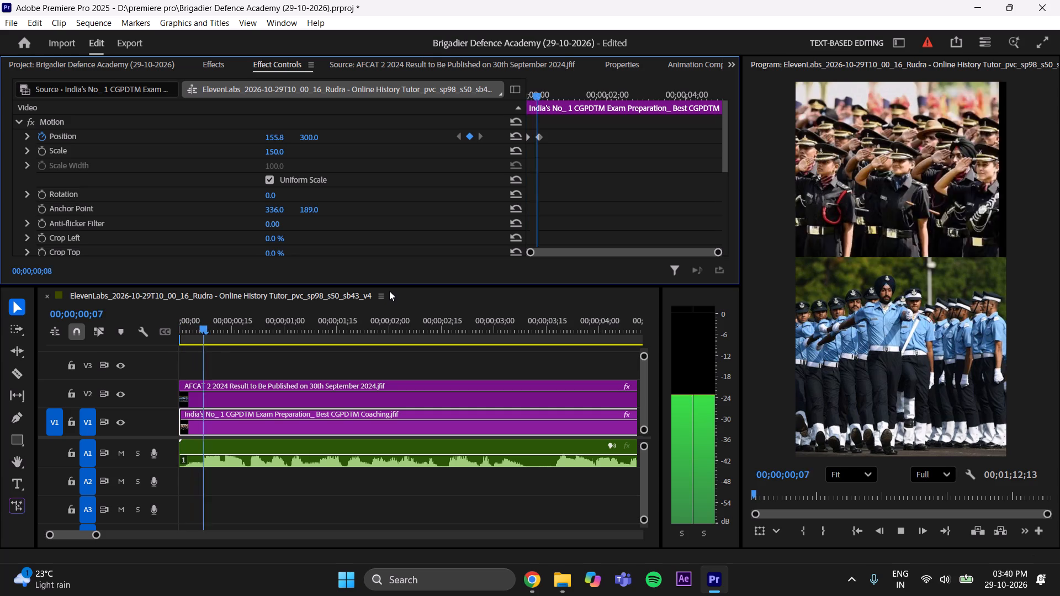
{"action": "key", "text": "space"}
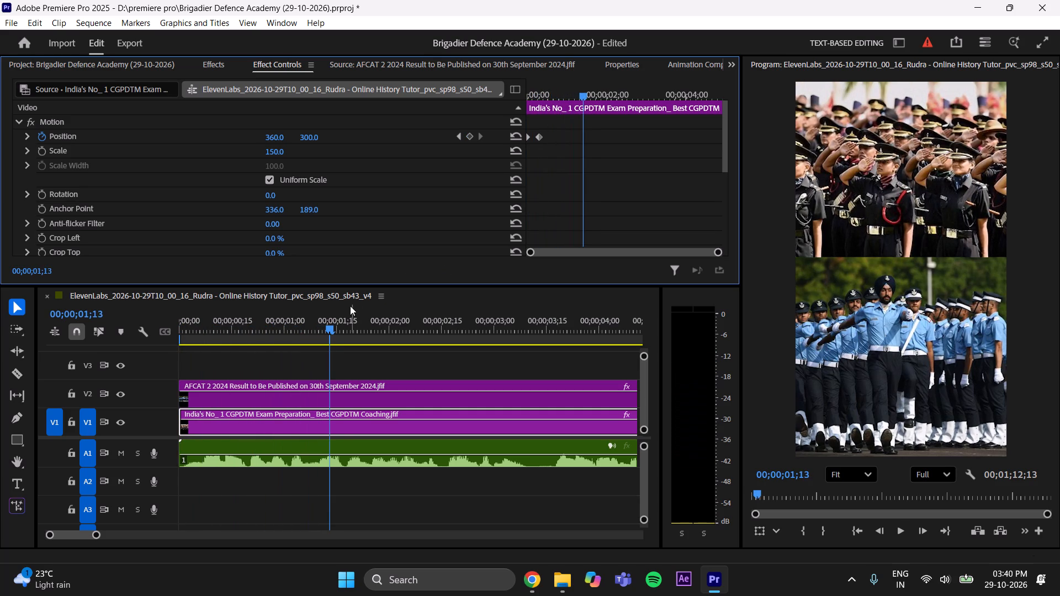
{"action": "left_click_drag", "start_coordinate": [338, 311], "coordinate": [123, 354]}
{"action": "key", "text": "space"}
{"action": "key", "text": "space"}
{"action": "key", "text": "space"}
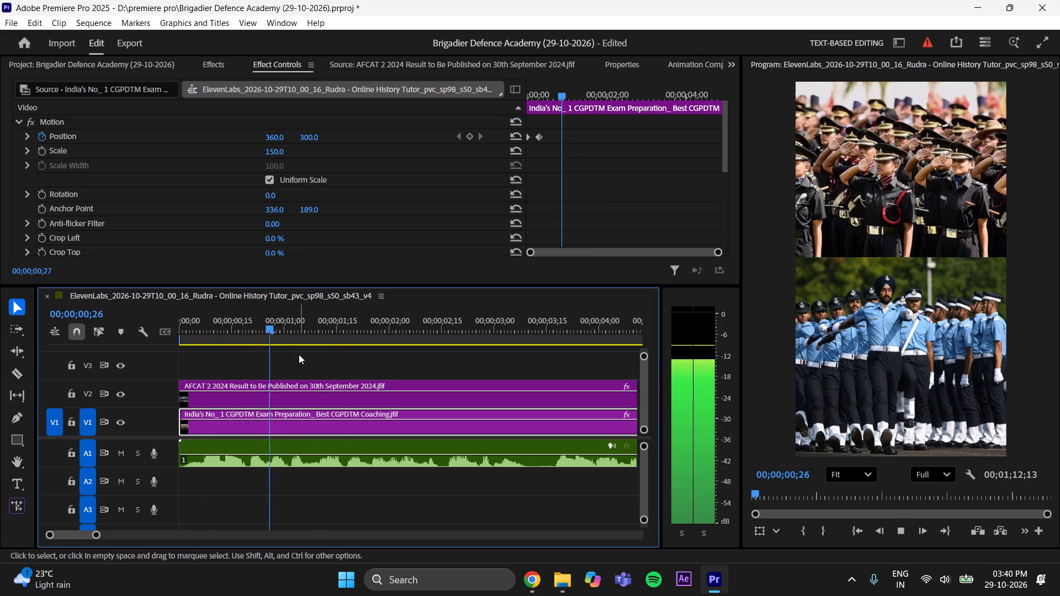
{"action": "key", "text": "space"}
{"action": "left_click_drag", "start_coordinate": [290, 330], "coordinate": [83, 359]}
{"action": "key", "text": "space"}
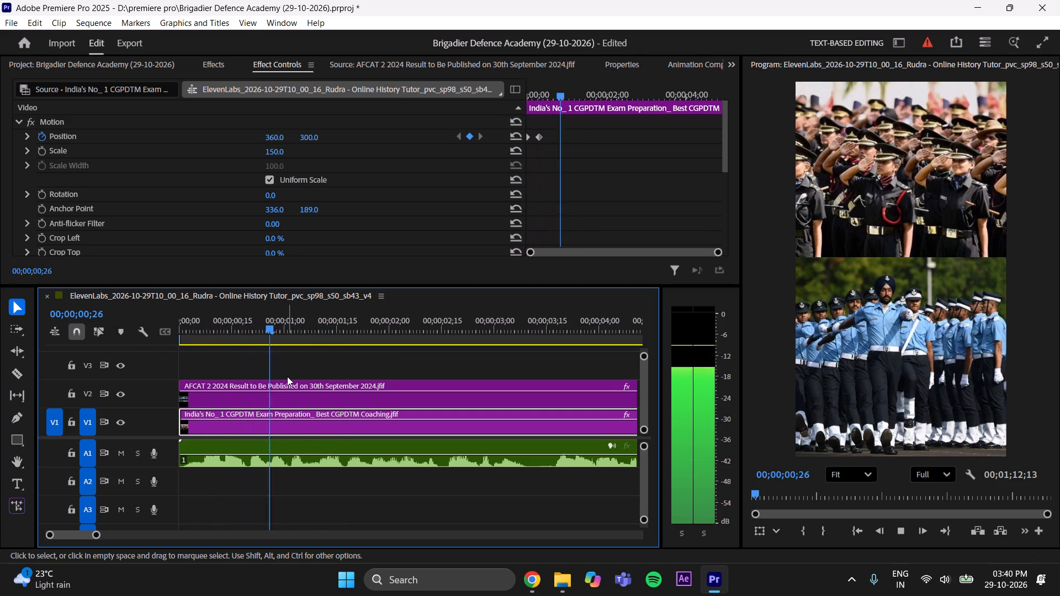
{"action": "key", "text": "space"}
{"action": "key", "text": "space"}
{"action": "key", "text": "space"}
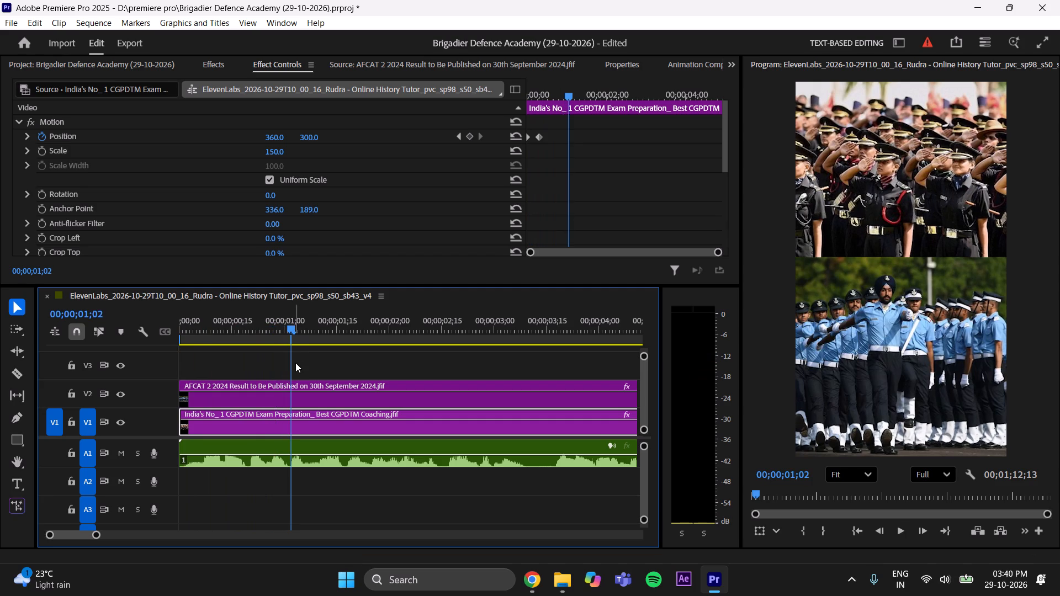
Keyframe the V2 image's position to slide in from beyond the frame's right edge at 00;00;00;00 to X 360 at 00;00;01;01.
{"action": "left_click_drag", "start_coordinate": [292, 332], "coordinate": [287, 336]}
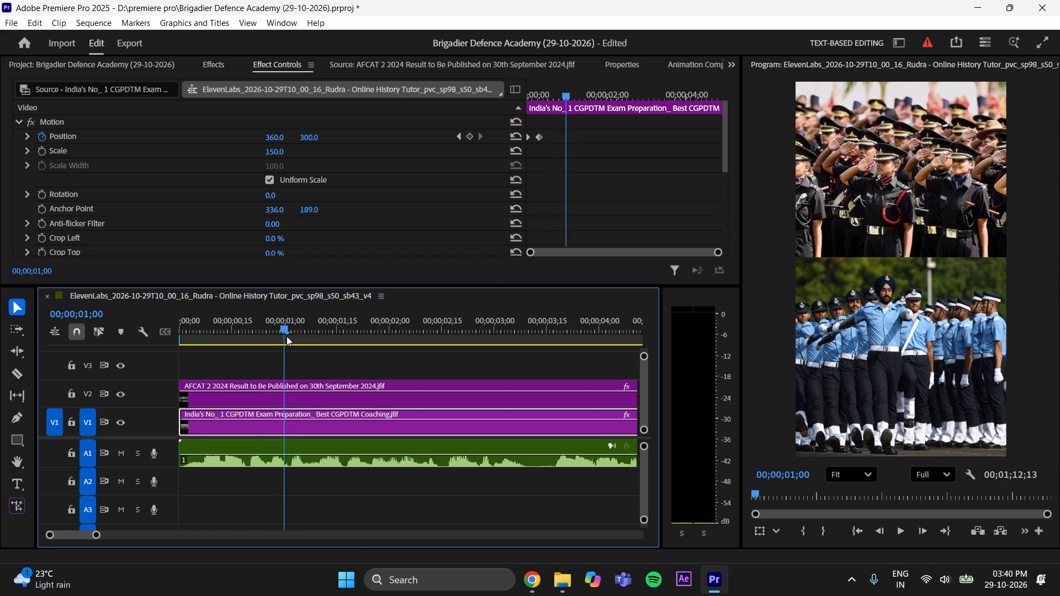
{"action": "left_click_drag", "start_coordinate": [287, 336], "coordinate": [287, 336]}
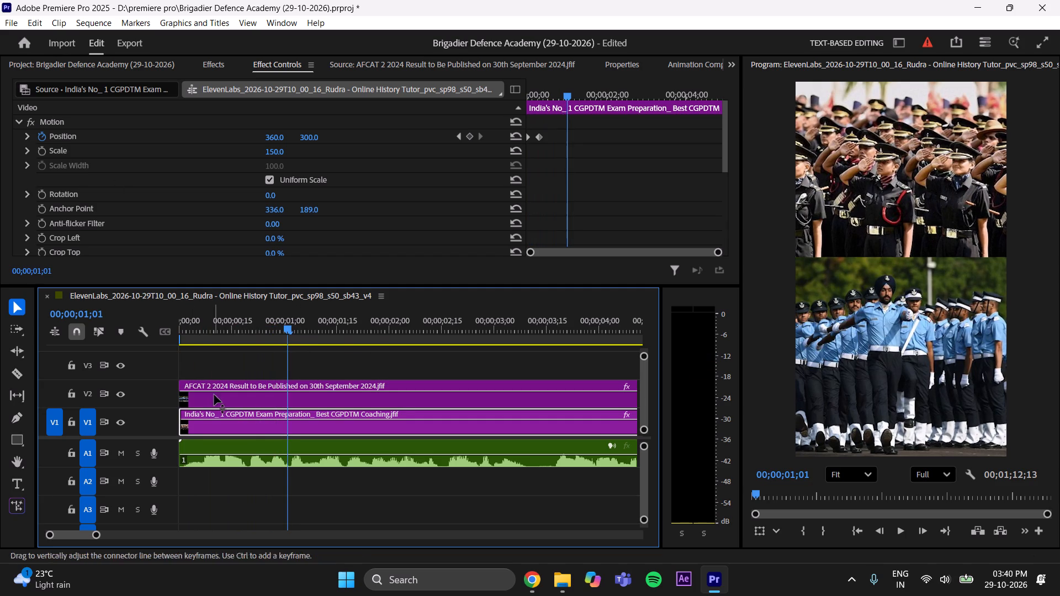
{"action": "left_click", "coordinate": [253, 389]}
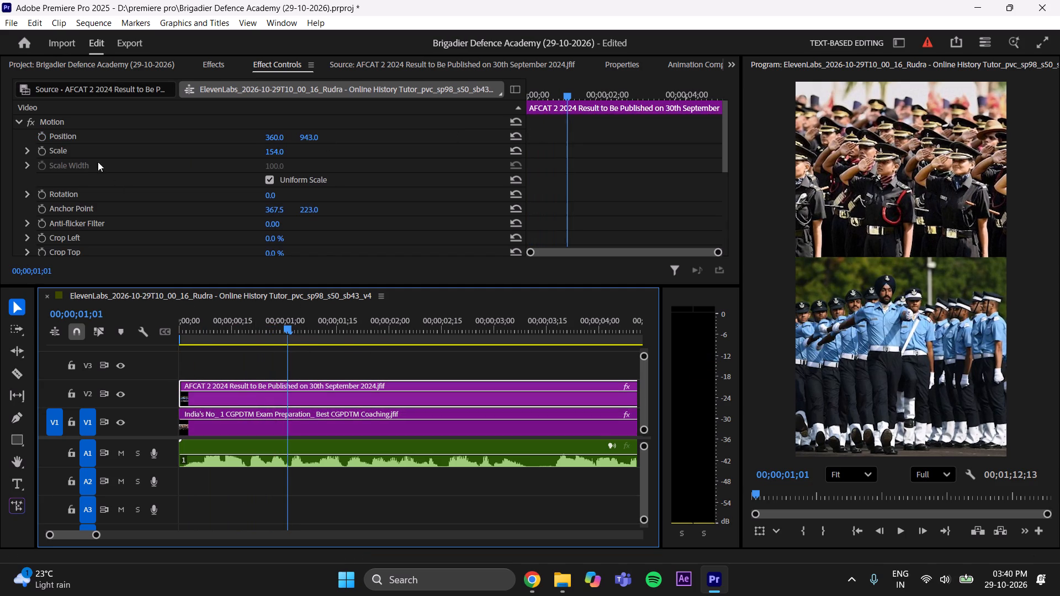
{"action": "left_click", "coordinate": [40, 134]}
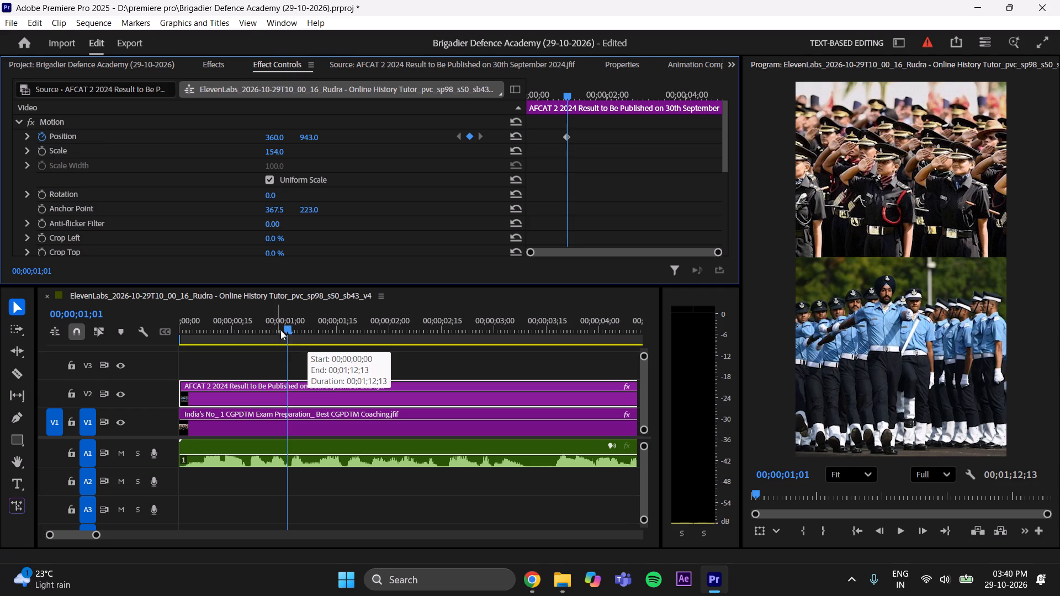
{"action": "left_click_drag", "start_coordinate": [282, 327], "coordinate": [51, 332]}
{"action": "left_click_drag", "start_coordinate": [272, 137], "coordinate": [288, 137]}
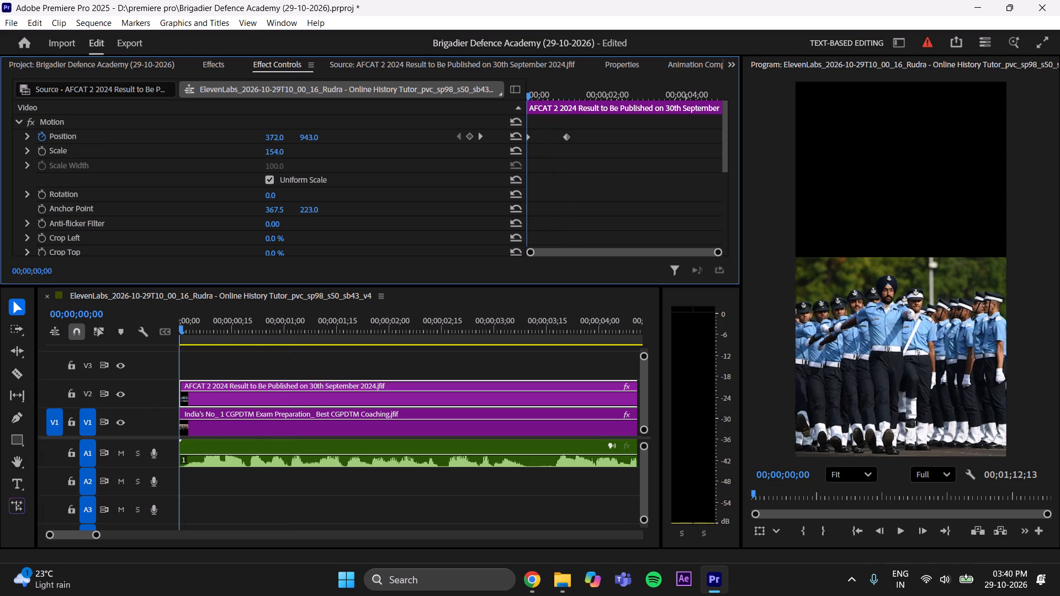
{"action": "left_click_drag", "start_coordinate": [288, 137], "coordinate": [1022, 218]}
{"action": "left_click", "coordinate": [237, 369]}
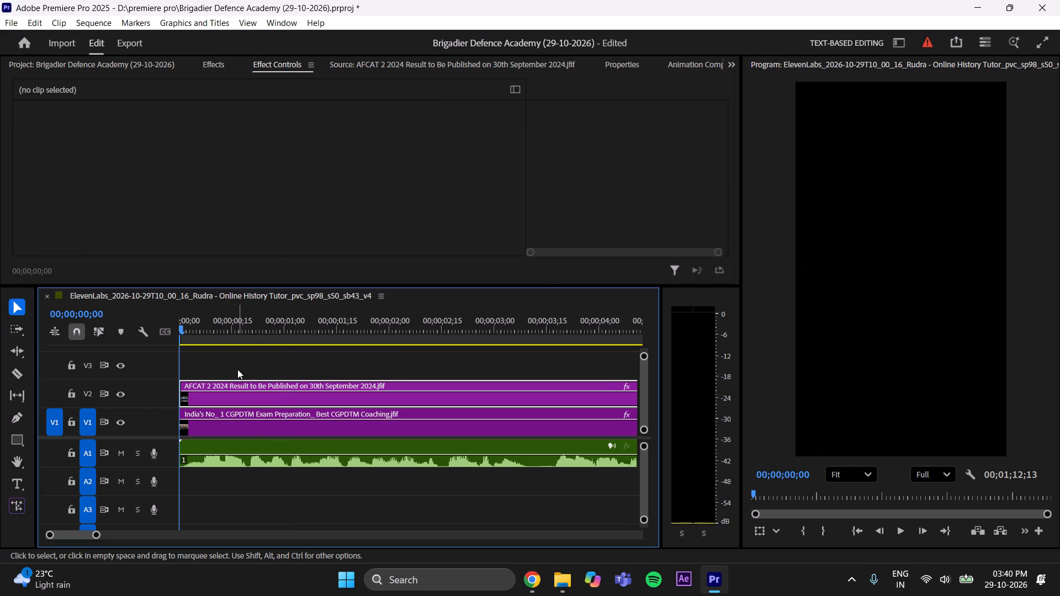
Save the project.
{"action": "key", "text": "ctrl+s"}
Play back the opening two seconds to check the slide-ins of both images.
{"action": "left_click_drag", "start_coordinate": [95, 533], "coordinate": [128, 519]}
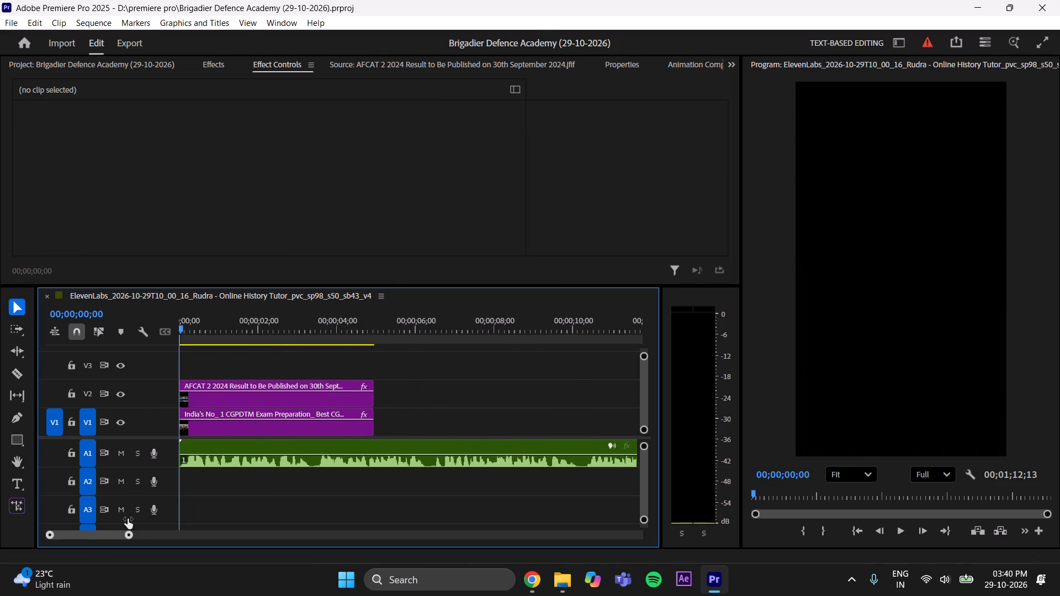
{"action": "left_click_drag", "start_coordinate": [128, 519], "coordinate": [128, 518]}
{"action": "key", "text": "space"}
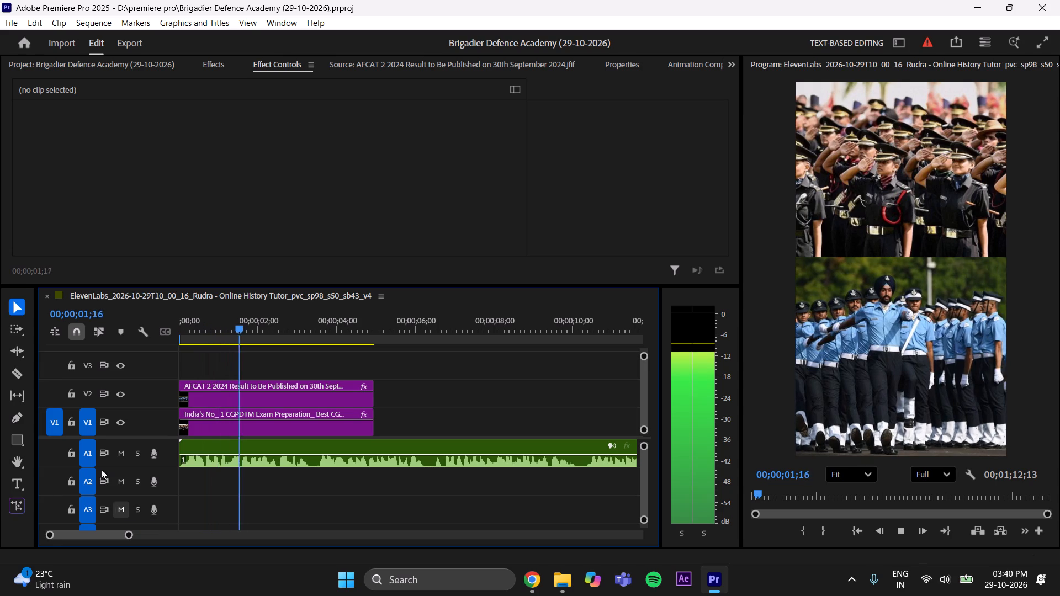
{"action": "key", "text": "space"}
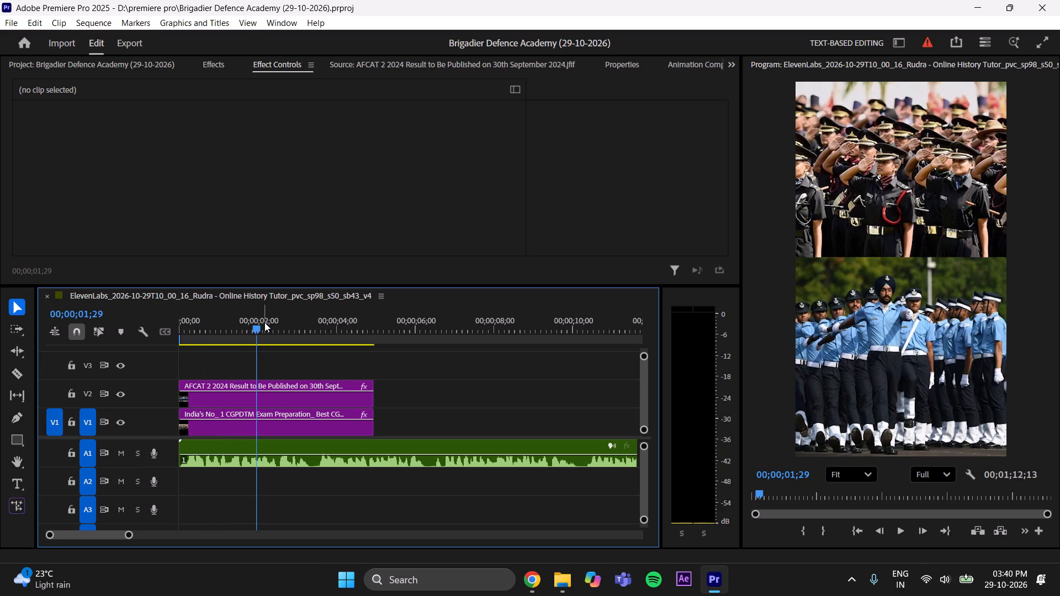
Remove the position keyframes from the V2 and V1 images so both stay in their split-frame positions.
{"action": "left_click", "coordinate": [223, 396]}
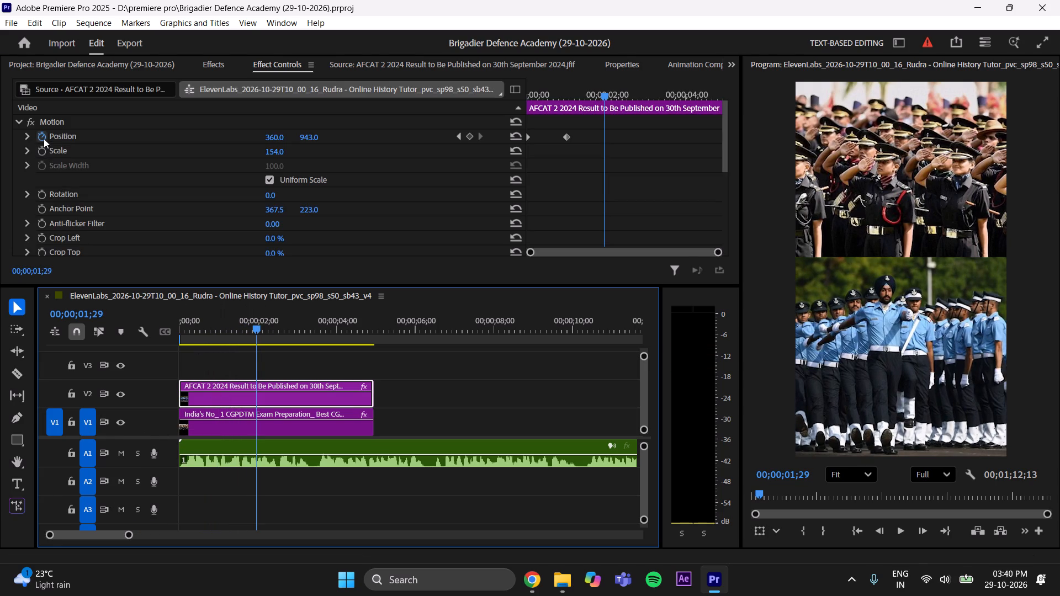
{"action": "left_click", "coordinate": [44, 139]}
{"action": "left_click", "coordinate": [598, 342]}
{"action": "left_click", "coordinate": [262, 428]}
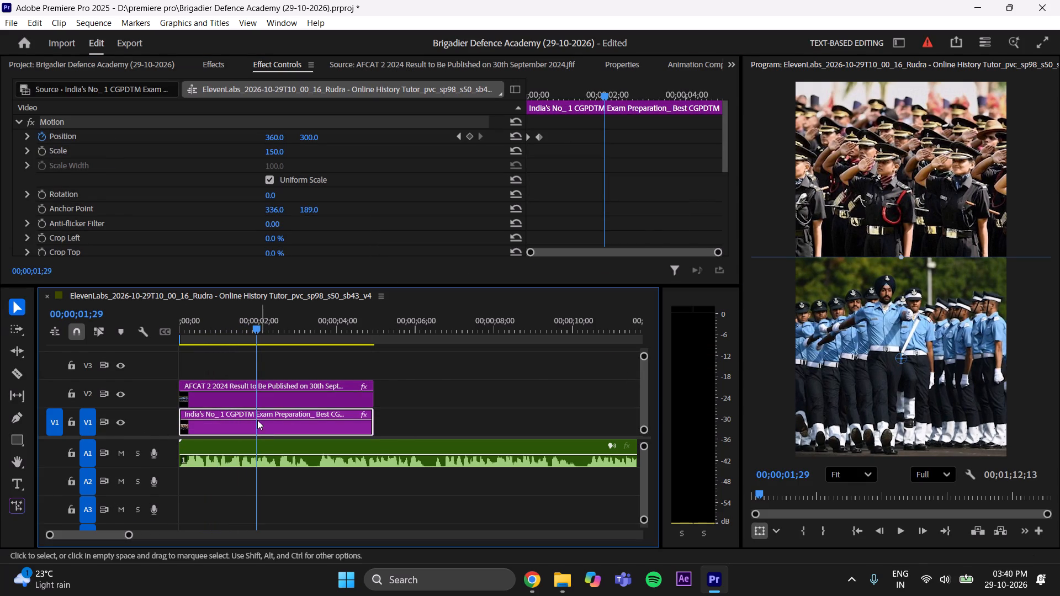
{"action": "left_click", "coordinate": [46, 134]}
{"action": "left_click", "coordinate": [606, 337]}
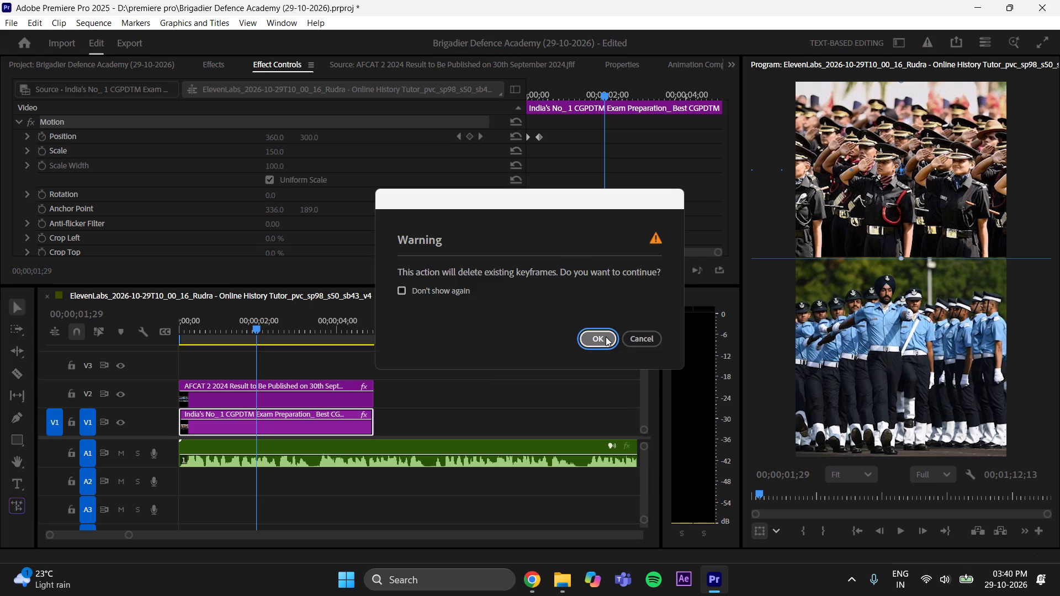
{"action": "left_click", "coordinate": [495, 382]}
Save the project and return the playhead to 00;00;00;00.
{"action": "key", "text": "ctrl+s"}
{"action": "left_click_drag", "start_coordinate": [257, 327], "coordinate": [106, 348]}
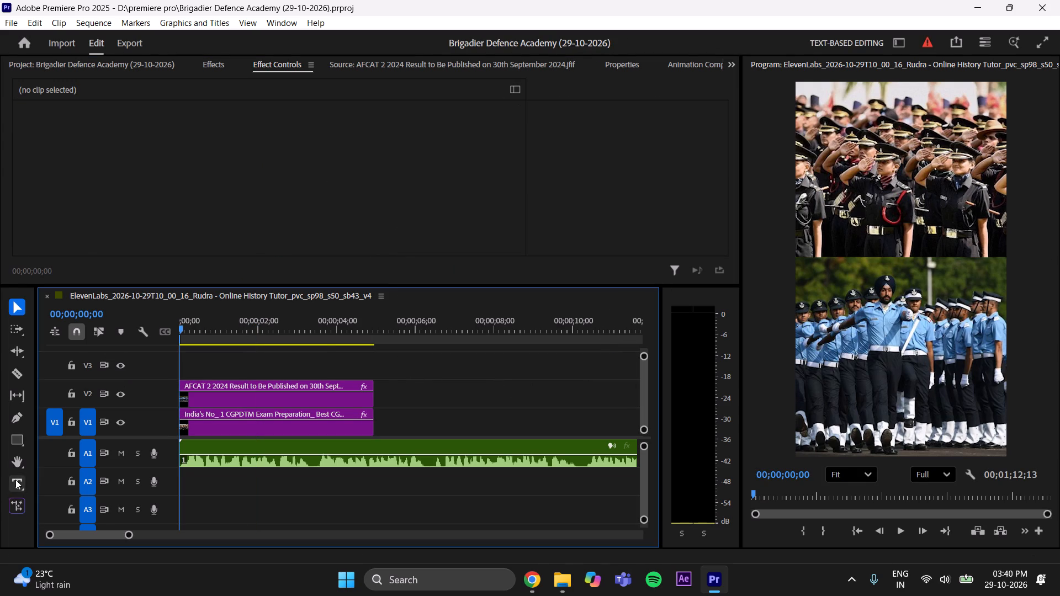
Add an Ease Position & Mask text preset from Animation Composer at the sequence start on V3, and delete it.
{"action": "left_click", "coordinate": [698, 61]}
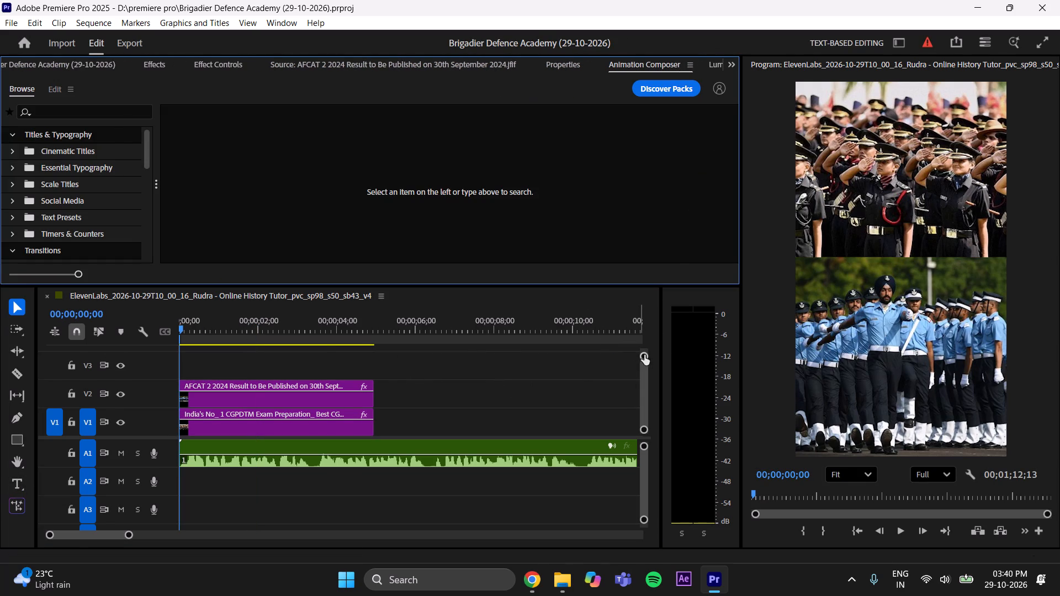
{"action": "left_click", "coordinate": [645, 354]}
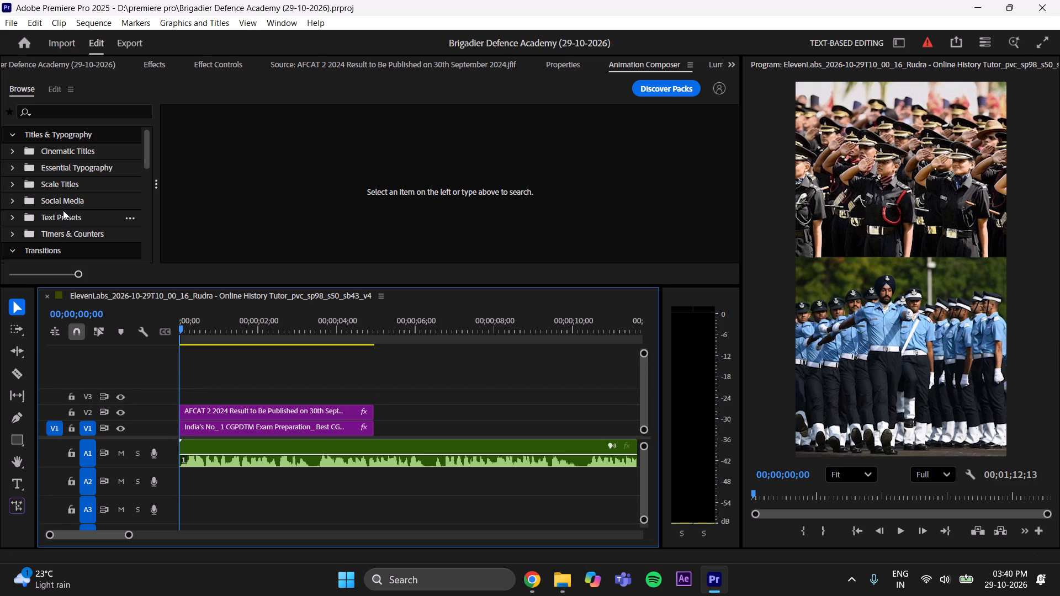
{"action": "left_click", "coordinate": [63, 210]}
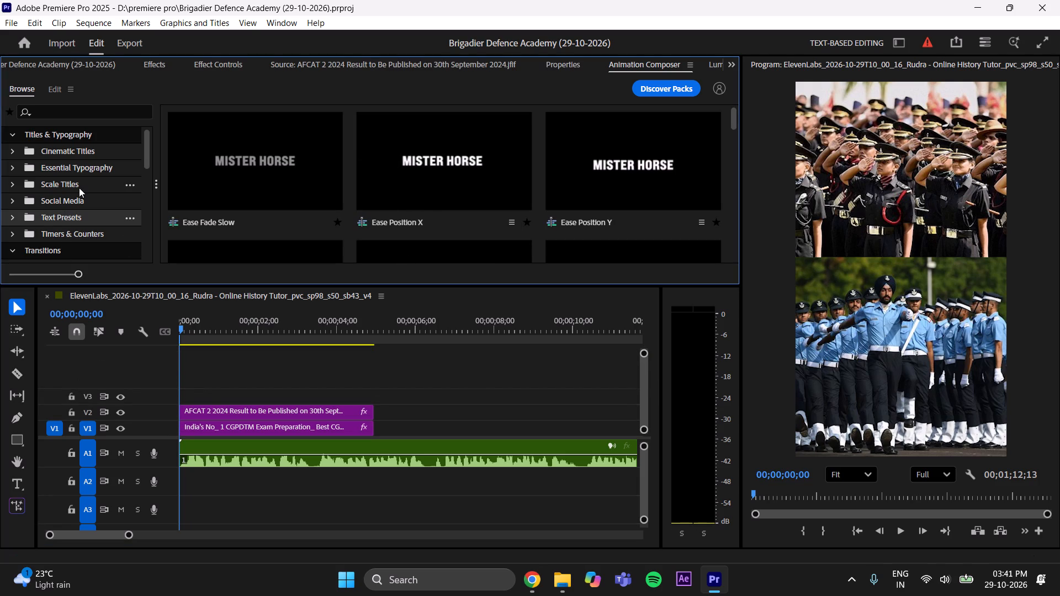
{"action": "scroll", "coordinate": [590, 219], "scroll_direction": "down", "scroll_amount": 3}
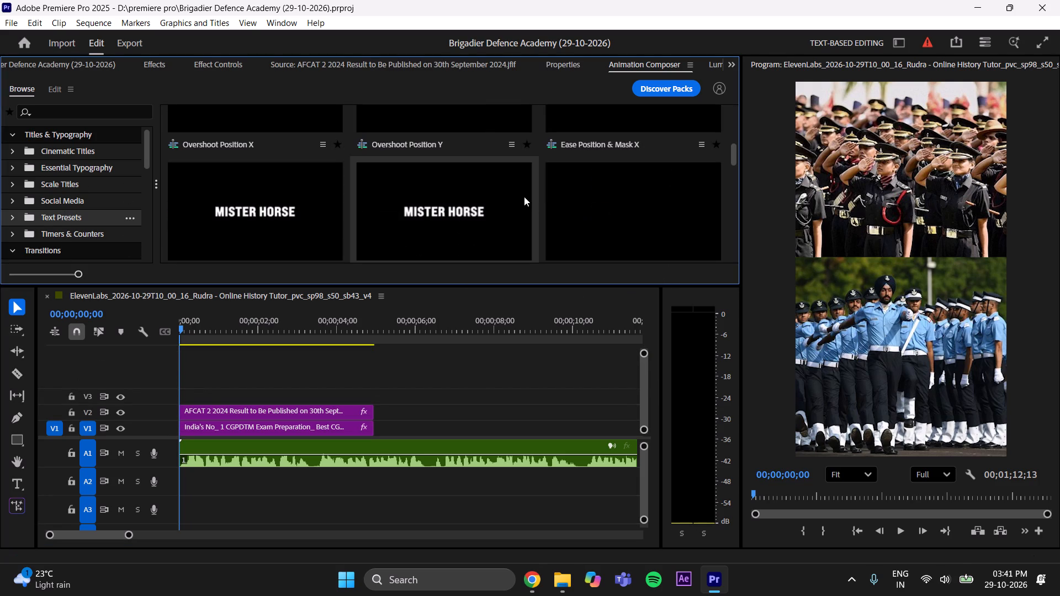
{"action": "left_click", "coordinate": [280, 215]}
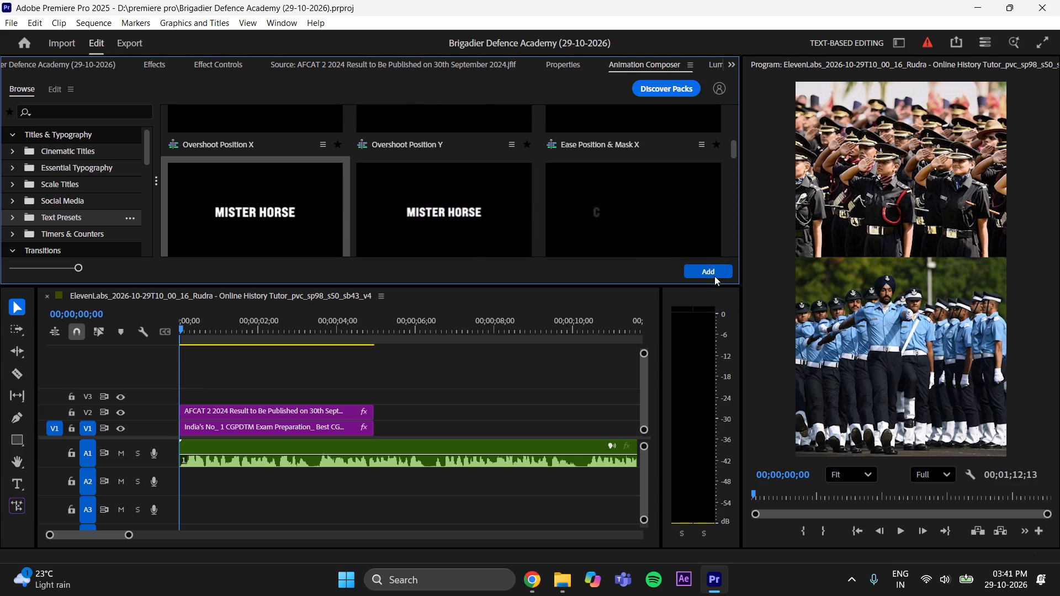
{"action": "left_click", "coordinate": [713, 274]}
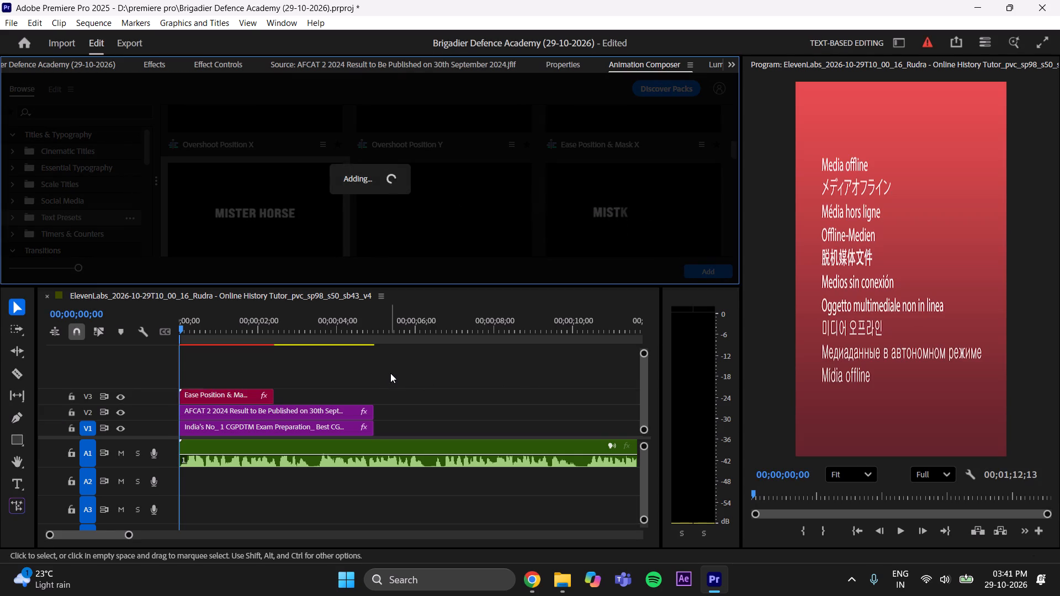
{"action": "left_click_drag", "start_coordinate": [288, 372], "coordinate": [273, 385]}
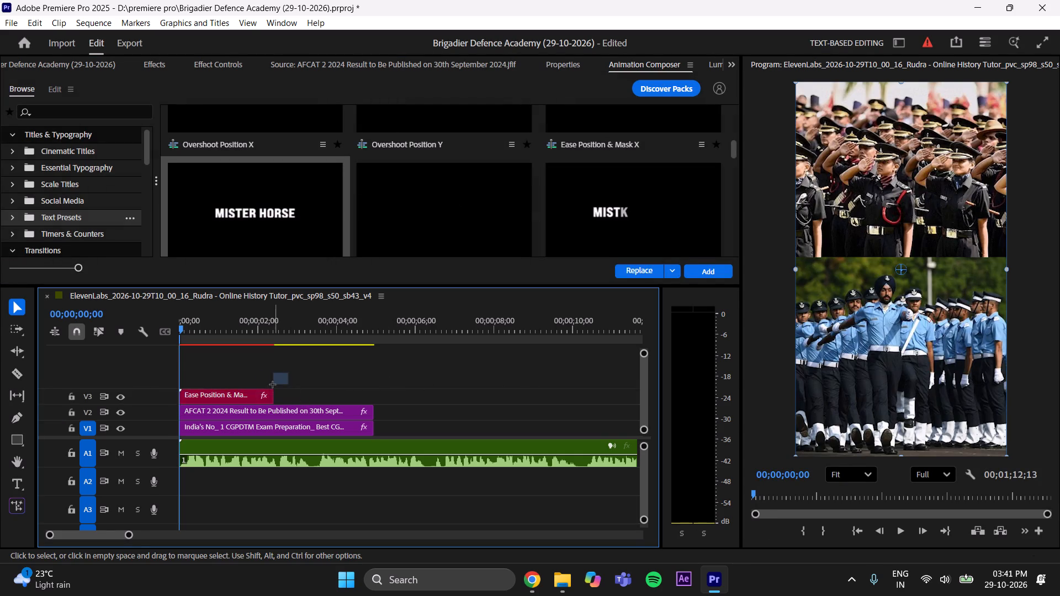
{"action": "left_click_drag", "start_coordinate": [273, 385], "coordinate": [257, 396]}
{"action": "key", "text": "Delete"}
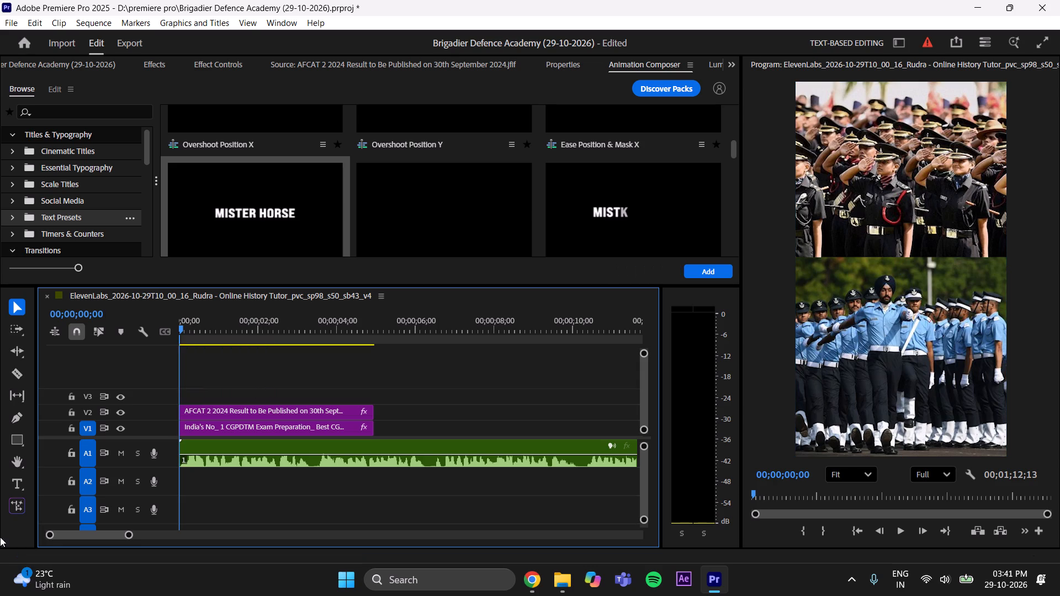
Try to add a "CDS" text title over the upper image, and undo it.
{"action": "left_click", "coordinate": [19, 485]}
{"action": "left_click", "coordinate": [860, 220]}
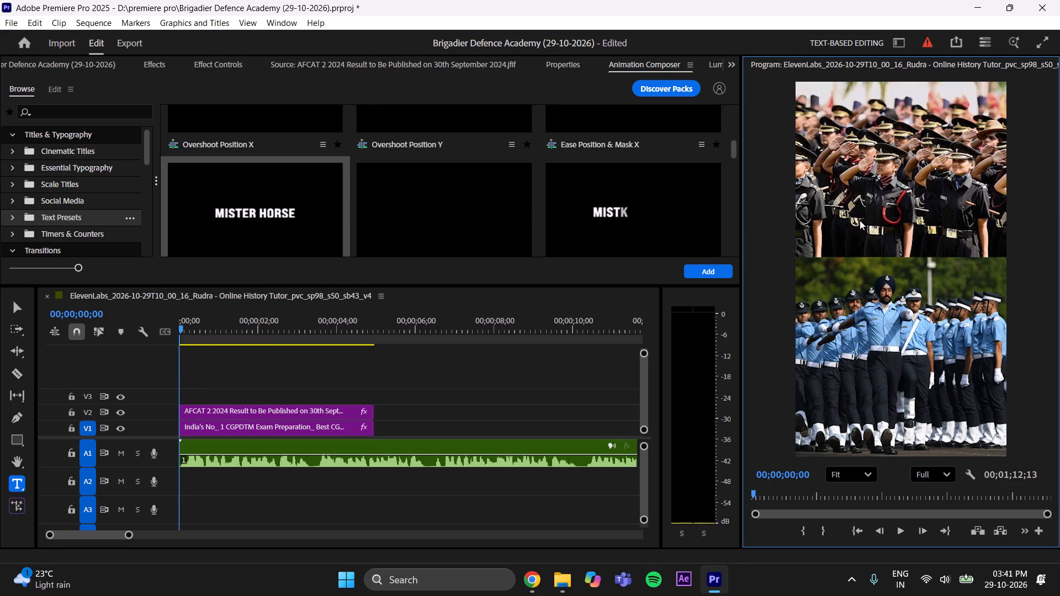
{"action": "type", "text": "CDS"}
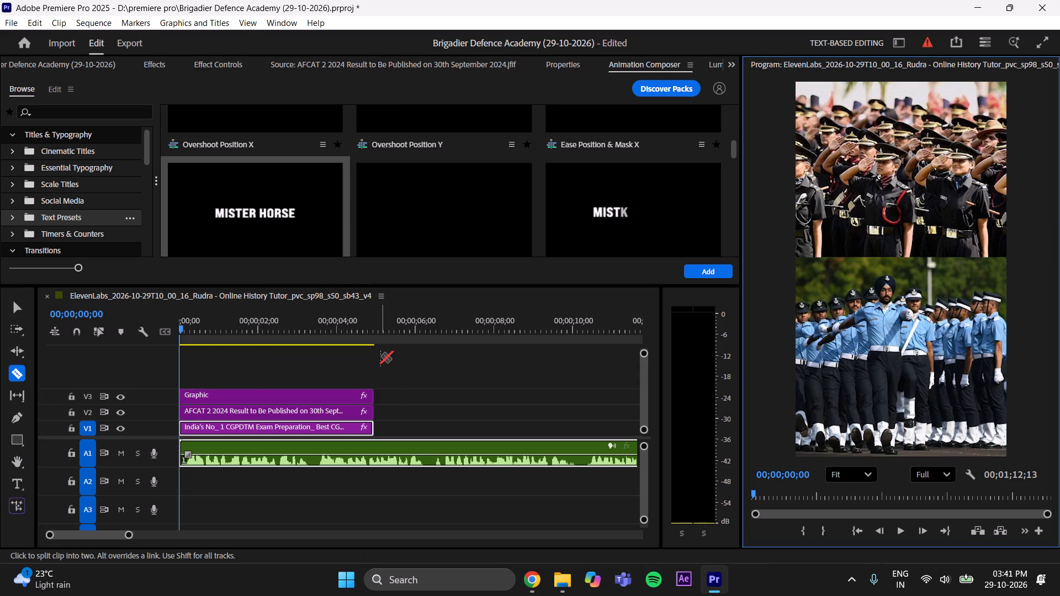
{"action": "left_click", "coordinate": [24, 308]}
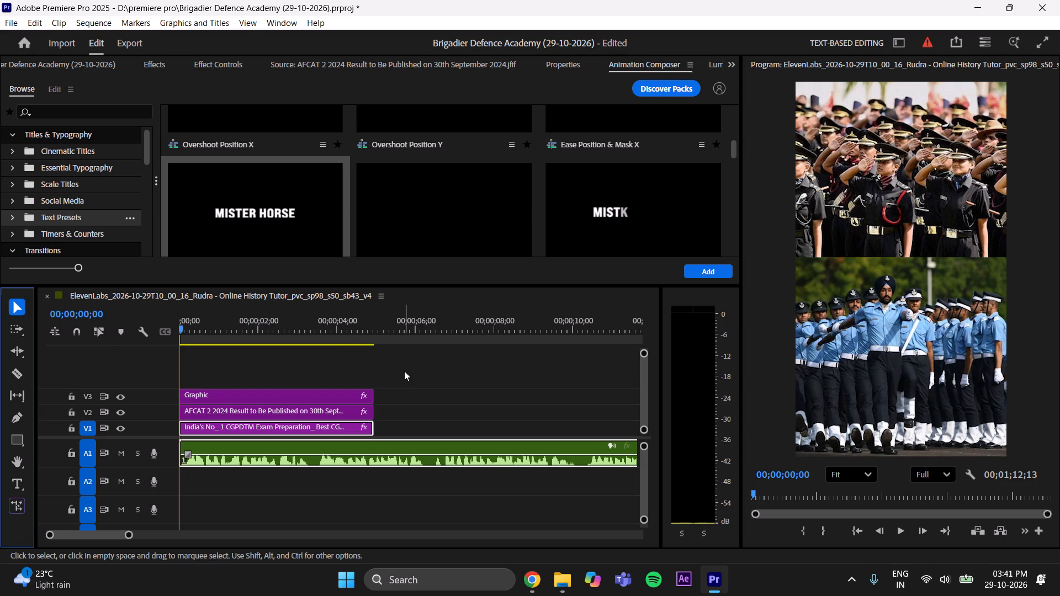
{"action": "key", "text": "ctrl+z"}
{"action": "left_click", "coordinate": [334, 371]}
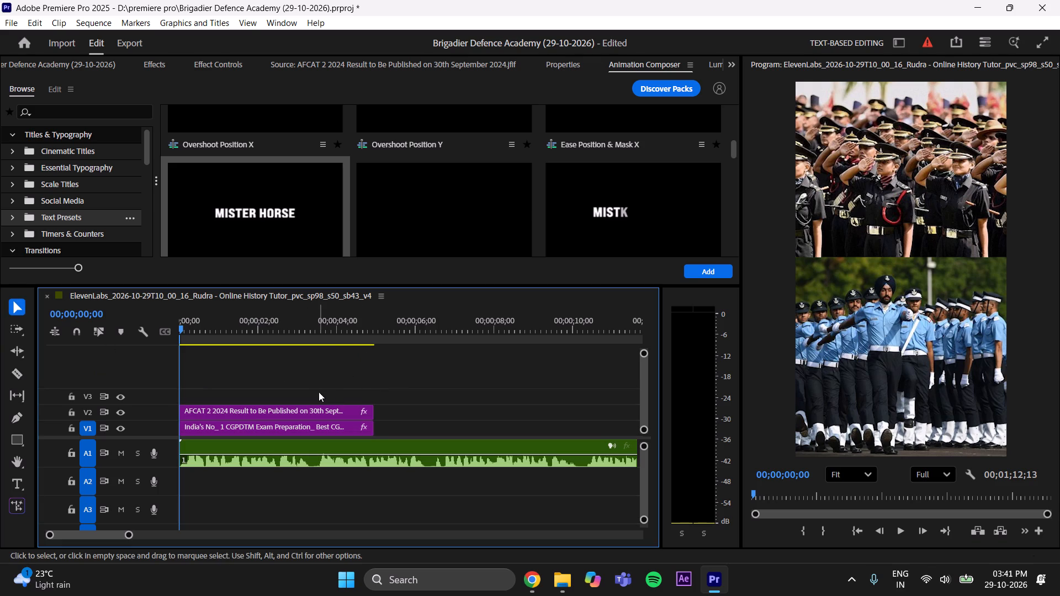
Add a "CDS" text title over the lower part of the upper image at the sequence start.
{"action": "left_click", "coordinate": [12, 478]}
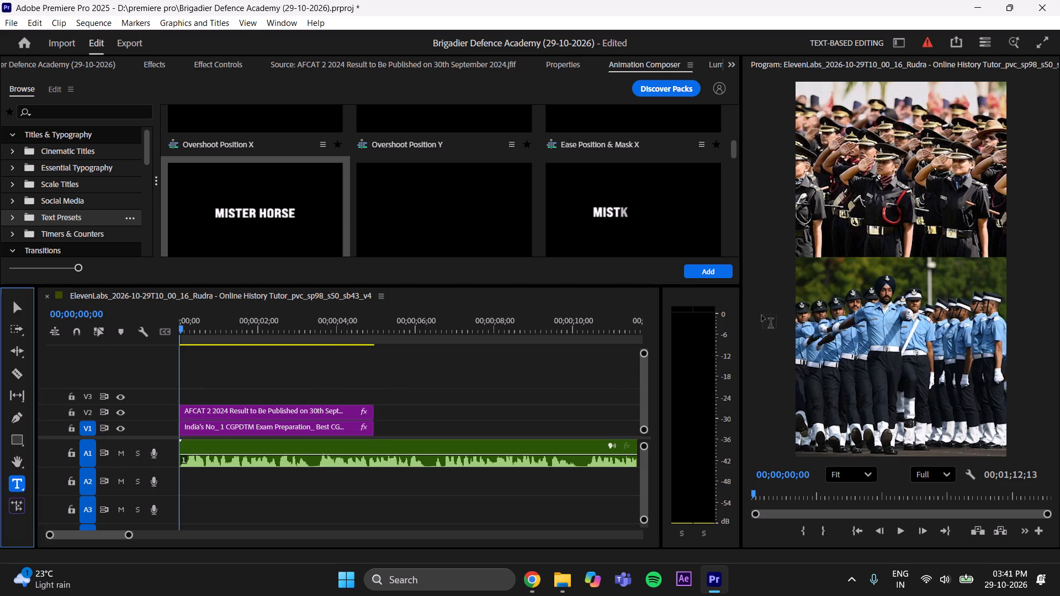
{"action": "left_click", "coordinate": [847, 232]}
{"action": "type", "text": "CDS"}
{"action": "left_click", "coordinate": [15, 313]}
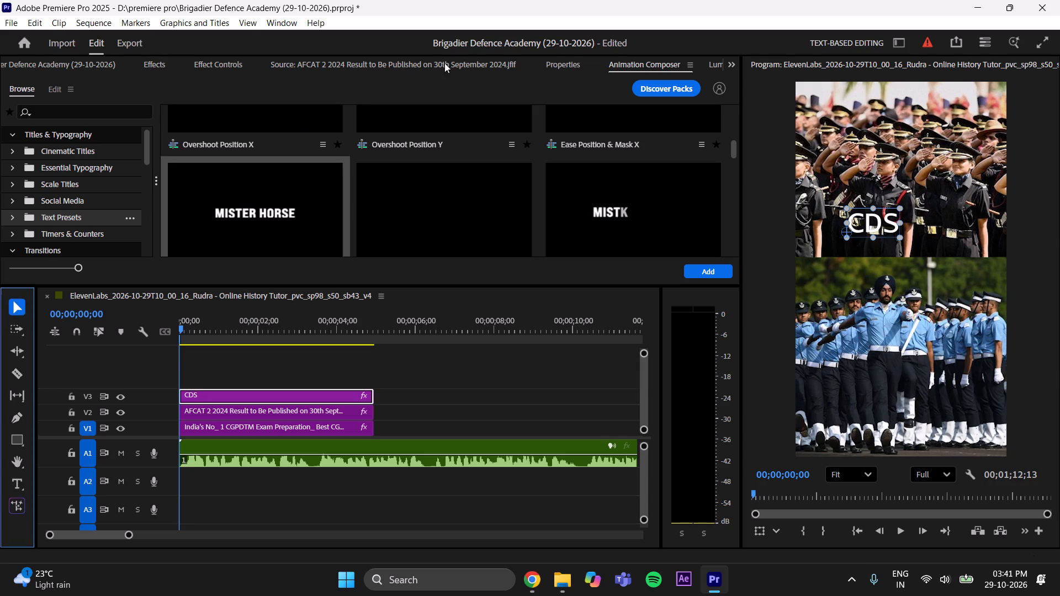
Set the CDS title's font to Franklin Gothic Heavy Regular at size 99.
{"action": "left_click", "coordinate": [575, 61]}
{"action": "left_click", "coordinate": [132, 200]}
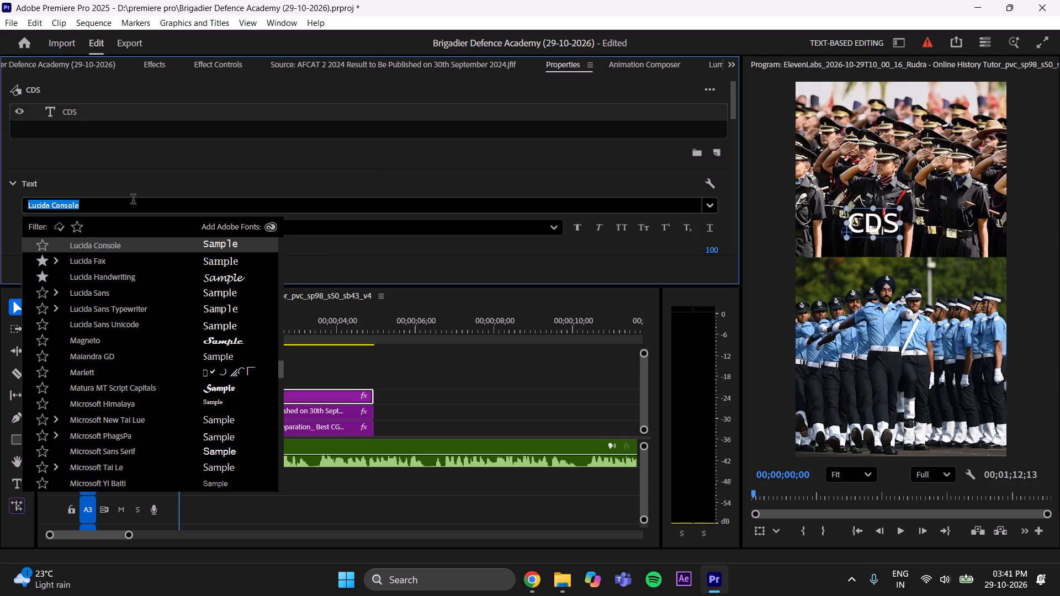
{"action": "key", "text": "BackSpace"}
{"action": "type", "text": "FRANK"}
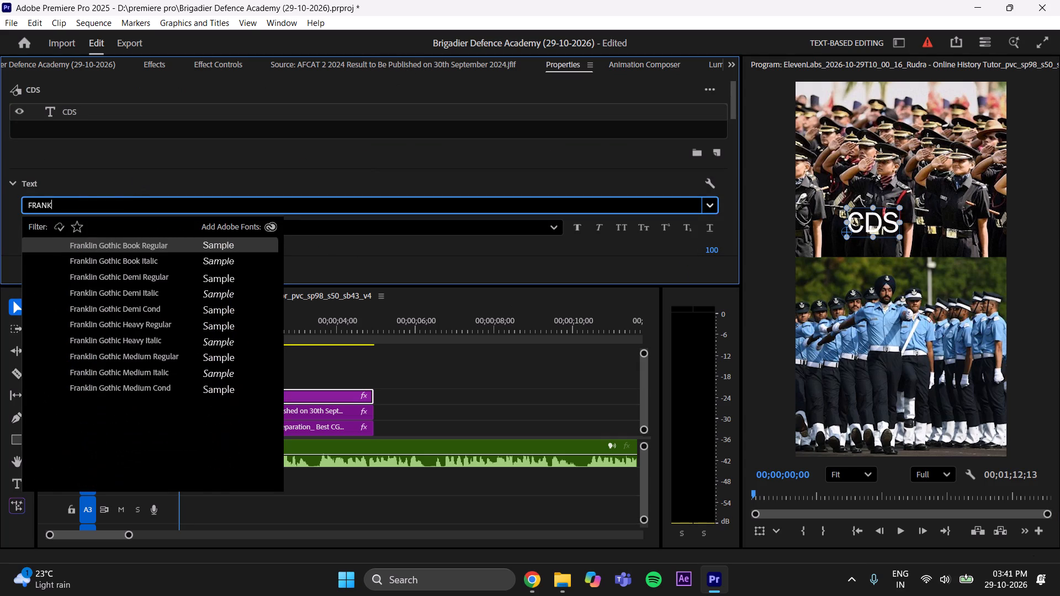
{"action": "left_click", "coordinate": [124, 323]}
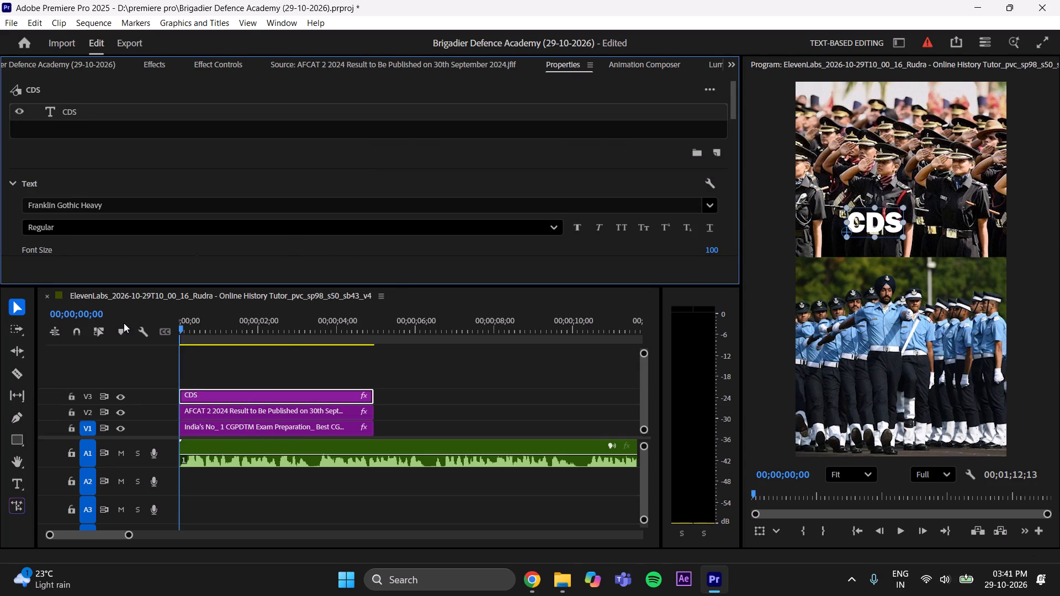
{"action": "scroll", "coordinate": [140, 175], "scroll_direction": "down", "scroll_amount": 7}
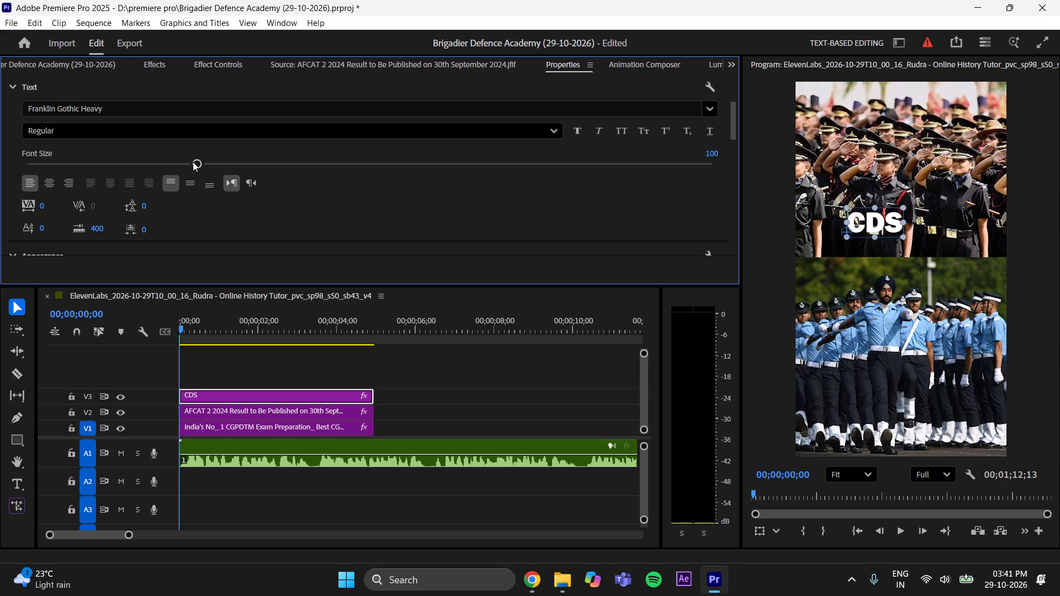
{"action": "left_click", "coordinate": [193, 162]}
Centre the CDS title horizontally at Y position 543, and save the project.
{"action": "scroll", "coordinate": [274, 201], "scroll_direction": "down", "scroll_amount": 6}
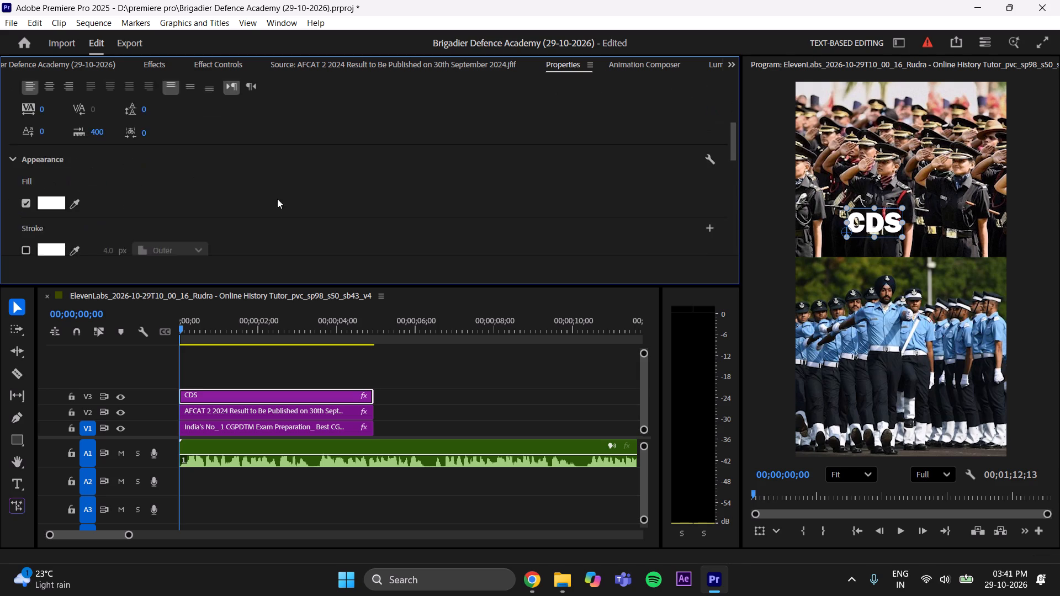
{"action": "scroll", "coordinate": [277, 199], "scroll_direction": "down", "scroll_amount": 18}
{"action": "triple_click", "coordinate": [327, 186]}
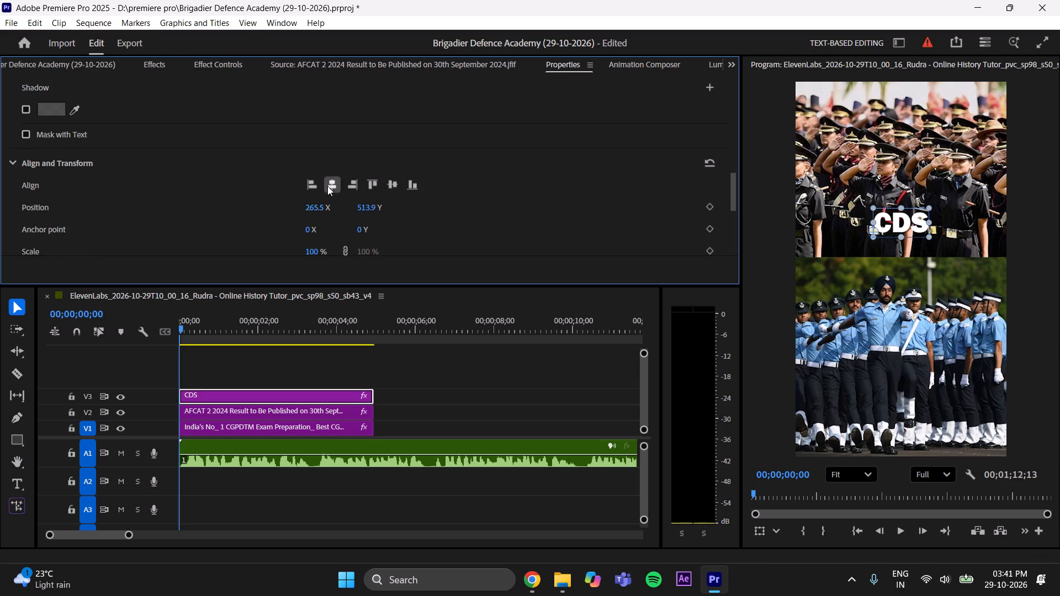
{"action": "triple_click", "coordinate": [327, 186]}
{"action": "left_click_drag", "start_coordinate": [371, 206], "coordinate": [394, 196]}
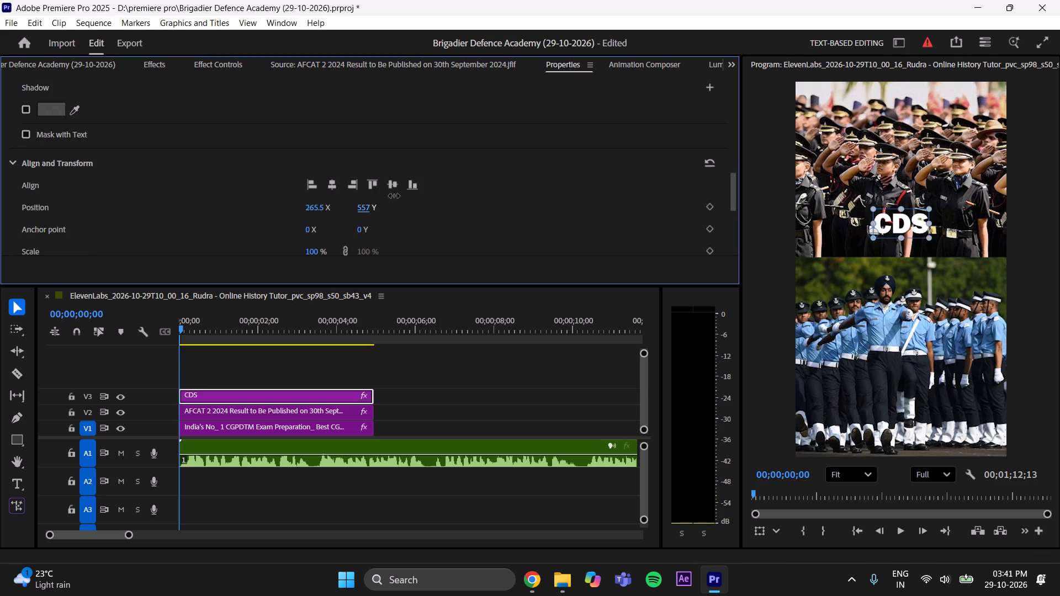
{"action": "left_click_drag", "start_coordinate": [394, 196], "coordinate": [387, 199]}
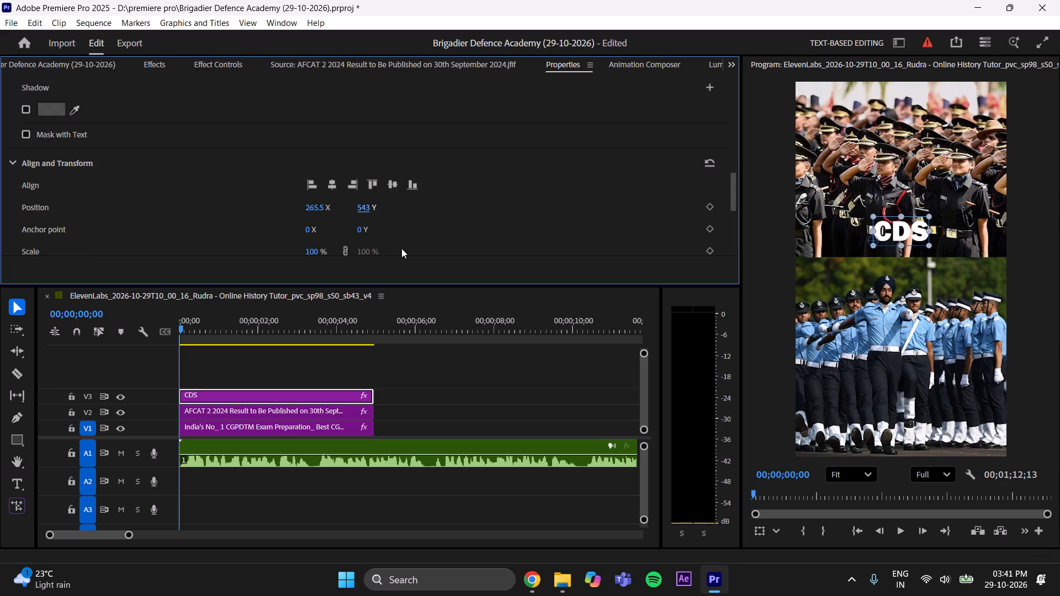
{"action": "left_click", "coordinate": [429, 388]}
{"action": "key", "text": "ctrl+s"}
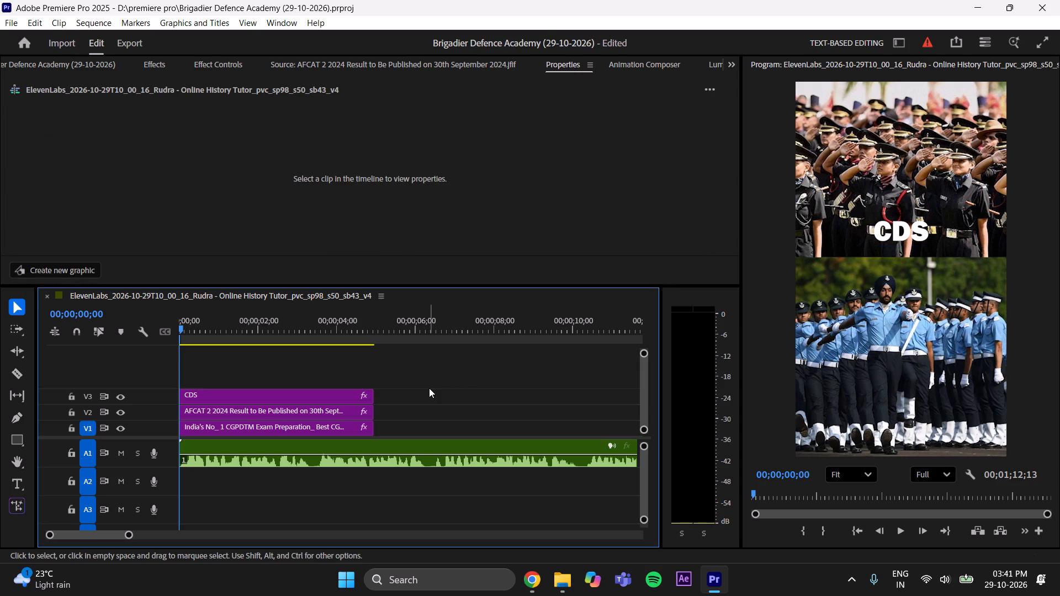
{"action": "key", "text": "ctrl+s"}
{"action": "key", "text": "ctrl+s"}
Give the CDS title a black (000000) outer stroke 5 px wide.
{"action": "left_click", "coordinate": [251, 395]}
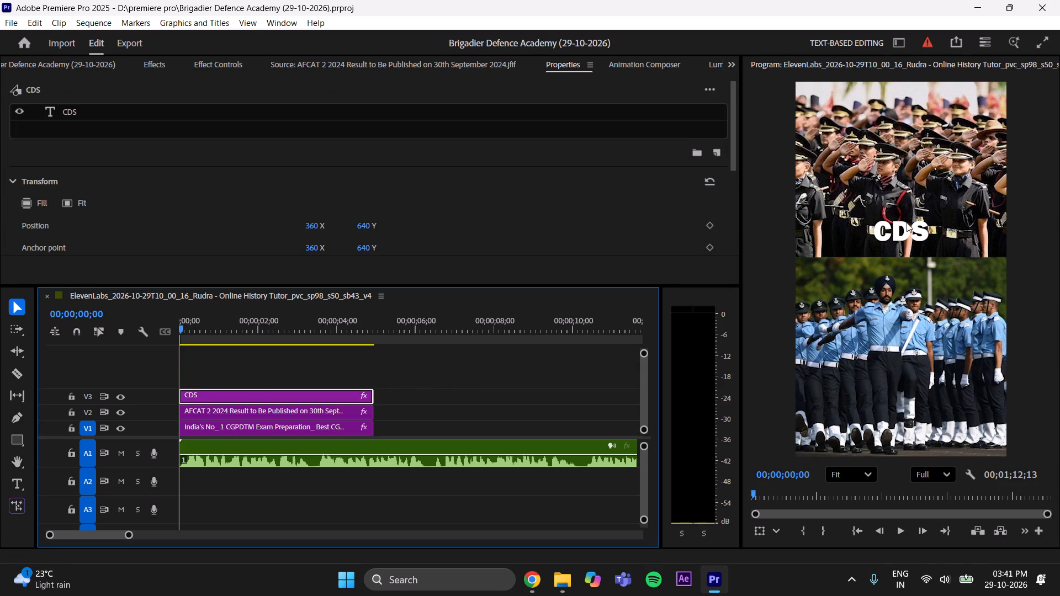
{"action": "left_click", "coordinate": [891, 226]}
{"action": "scroll", "coordinate": [209, 155], "scroll_direction": "down", "scroll_amount": 20}
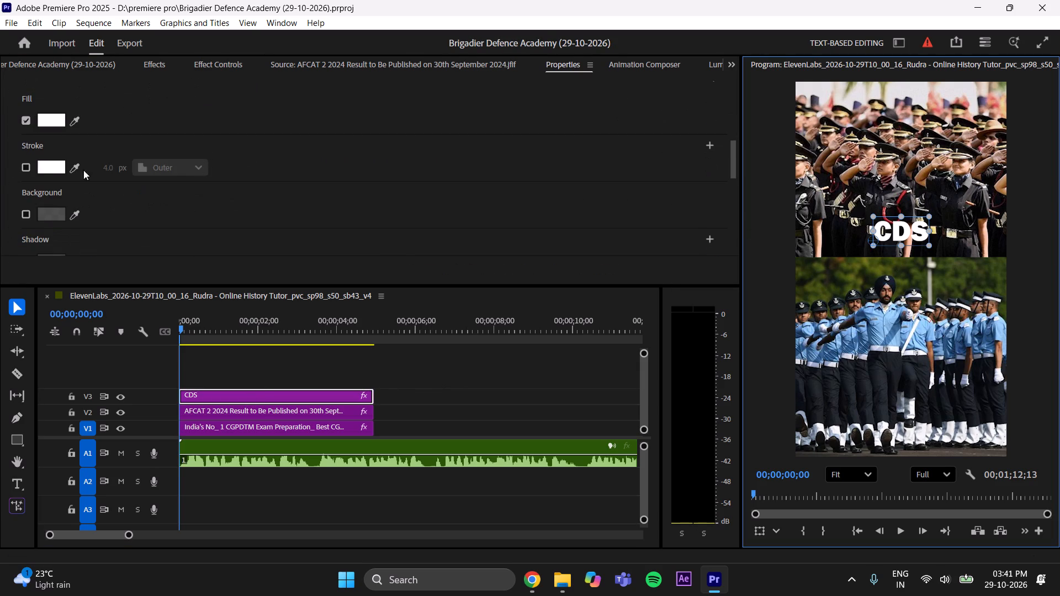
{"action": "left_click", "coordinate": [26, 167]}
{"action": "left_click", "coordinate": [48, 169]}
{"action": "left_click_drag", "start_coordinate": [444, 234], "coordinate": [66, 108]}
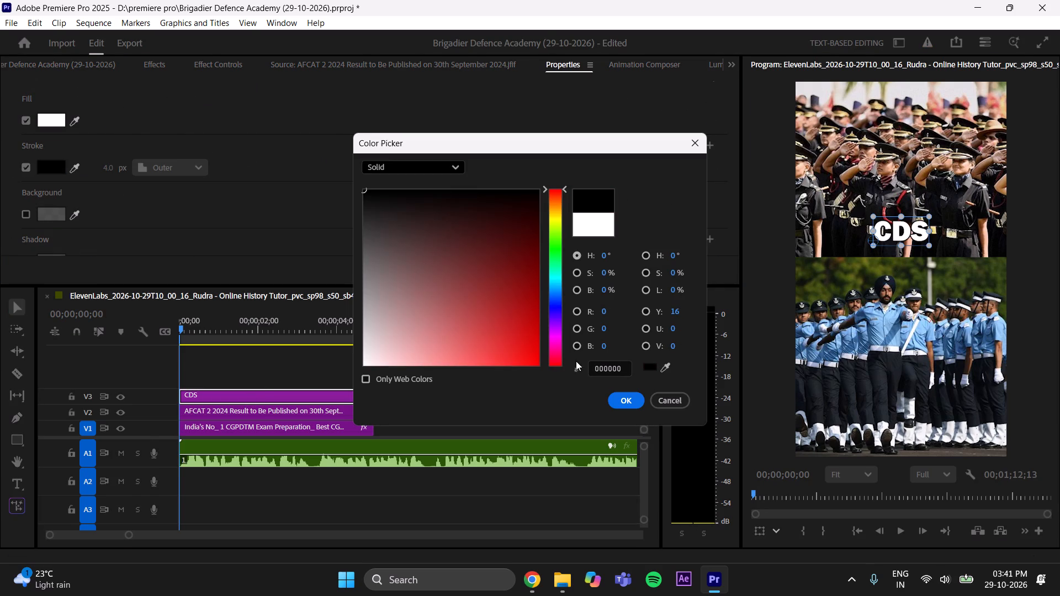
{"action": "left_click", "coordinate": [630, 392]}
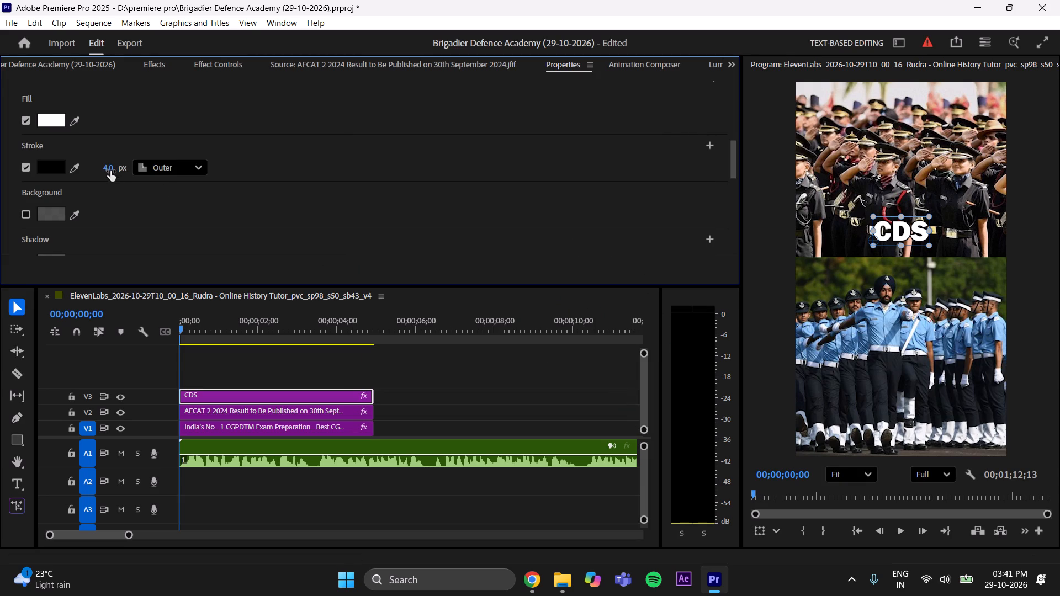
{"action": "left_click", "coordinate": [112, 169]}
{"action": "left_click", "coordinate": [501, 260]}
{"action": "left_click", "coordinate": [474, 371]}
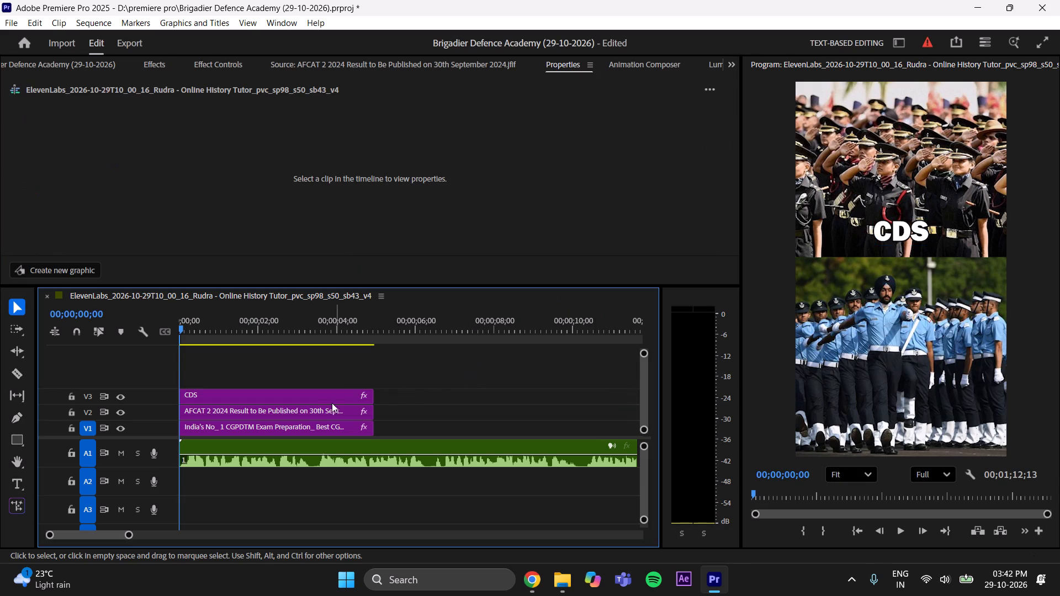
{"action": "left_click", "coordinate": [275, 397]}
{"action": "left_click", "coordinate": [463, 385]}
Add an "AFCAT" text title over the lower image as a new graphic clip at the sequence start.
{"action": "left_click", "coordinate": [19, 482]}
{"action": "left_click", "coordinate": [841, 341]}
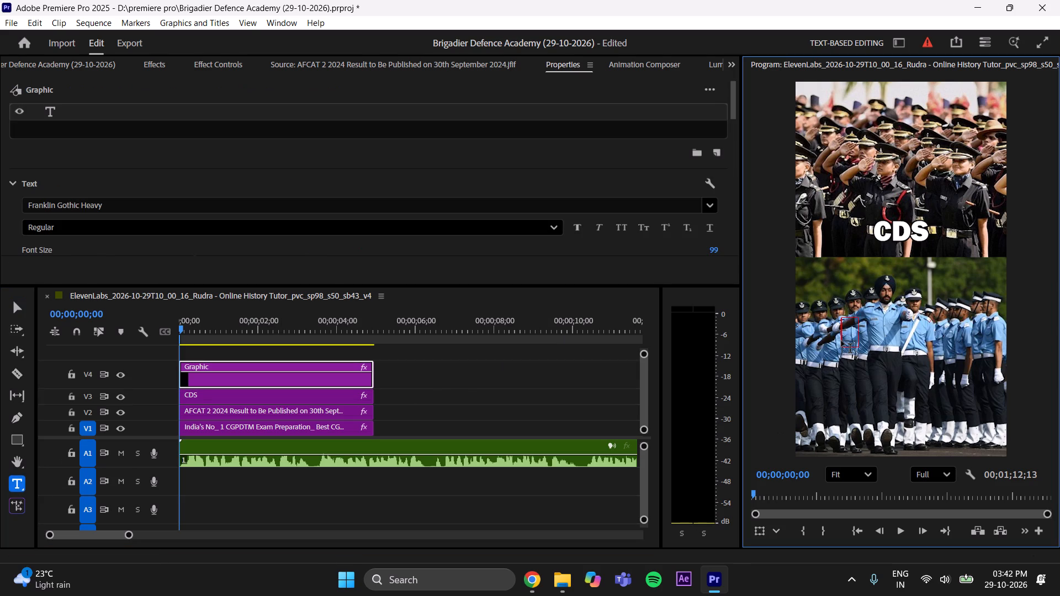
{"action": "type", "text": "AFCAT"}
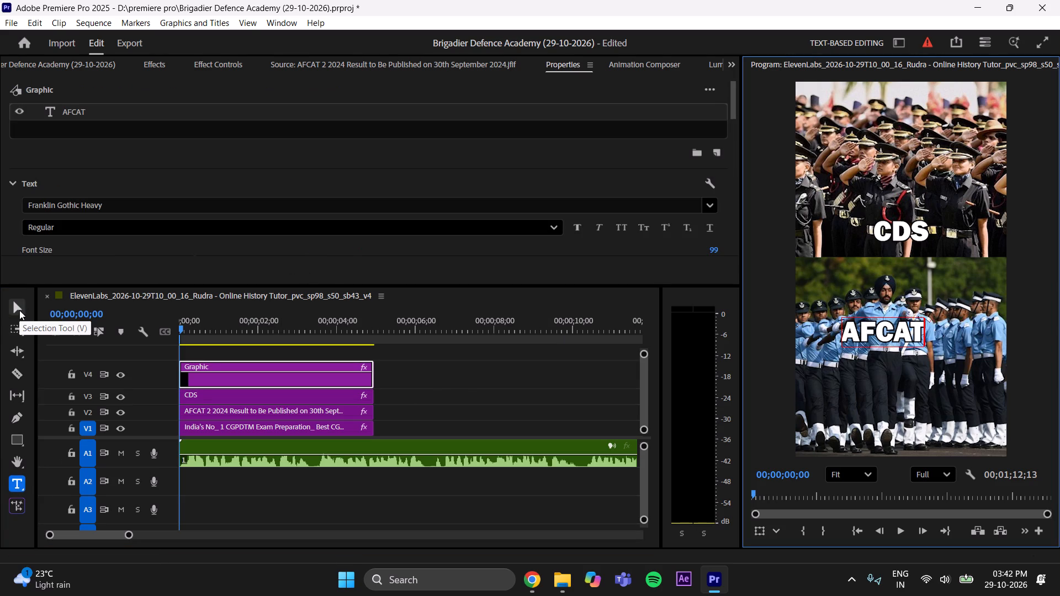
{"action": "left_click", "coordinate": [19, 310]}
{"action": "left_click", "coordinate": [425, 379]}
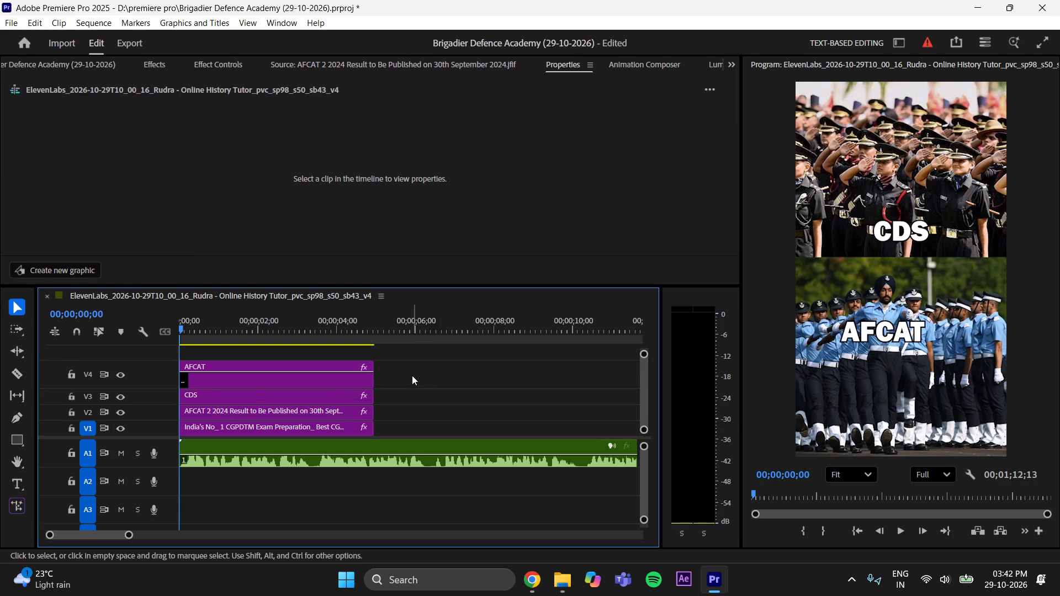
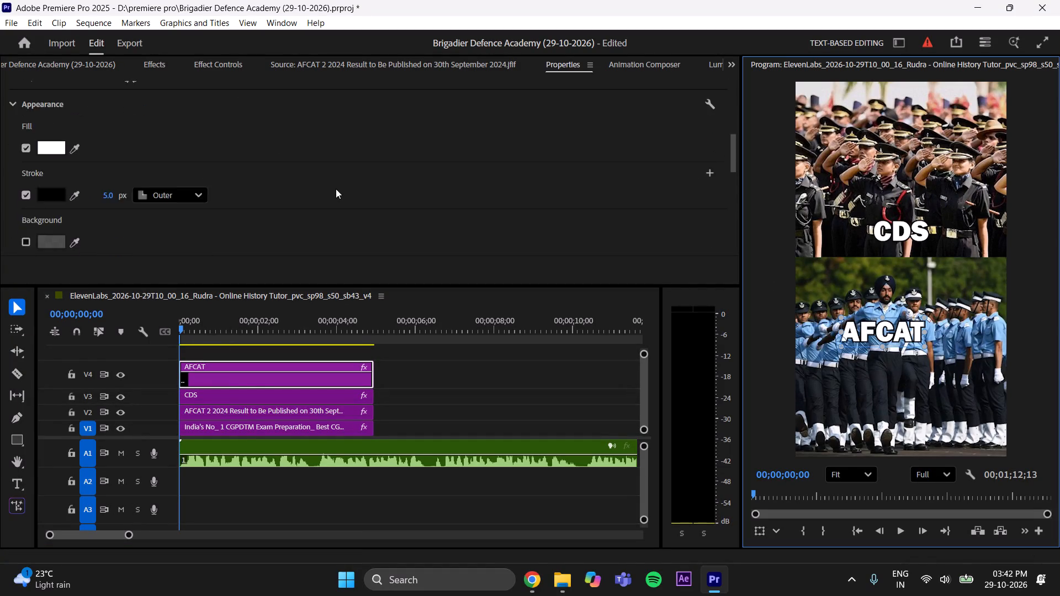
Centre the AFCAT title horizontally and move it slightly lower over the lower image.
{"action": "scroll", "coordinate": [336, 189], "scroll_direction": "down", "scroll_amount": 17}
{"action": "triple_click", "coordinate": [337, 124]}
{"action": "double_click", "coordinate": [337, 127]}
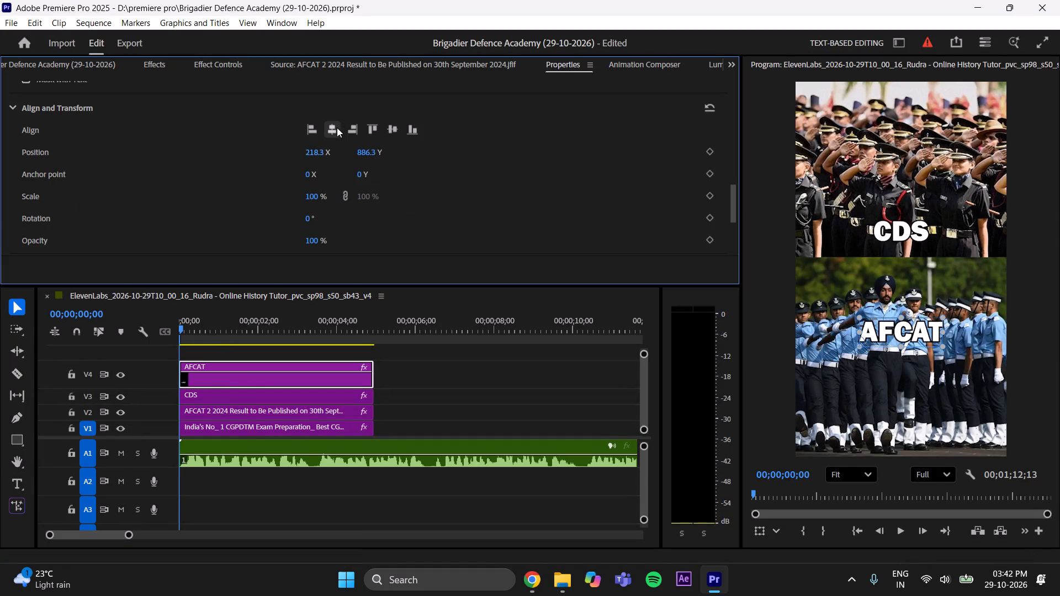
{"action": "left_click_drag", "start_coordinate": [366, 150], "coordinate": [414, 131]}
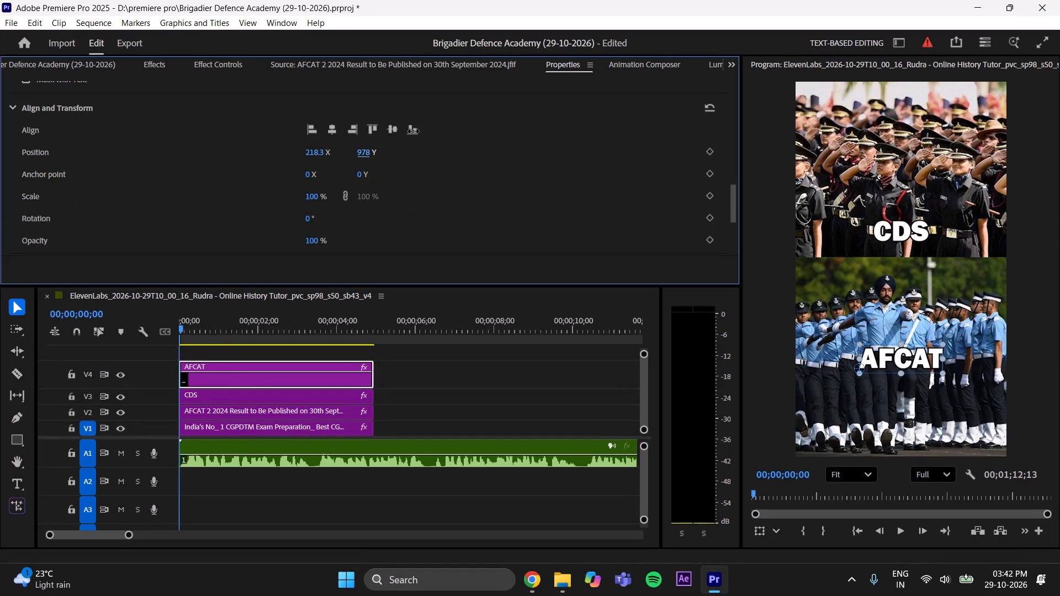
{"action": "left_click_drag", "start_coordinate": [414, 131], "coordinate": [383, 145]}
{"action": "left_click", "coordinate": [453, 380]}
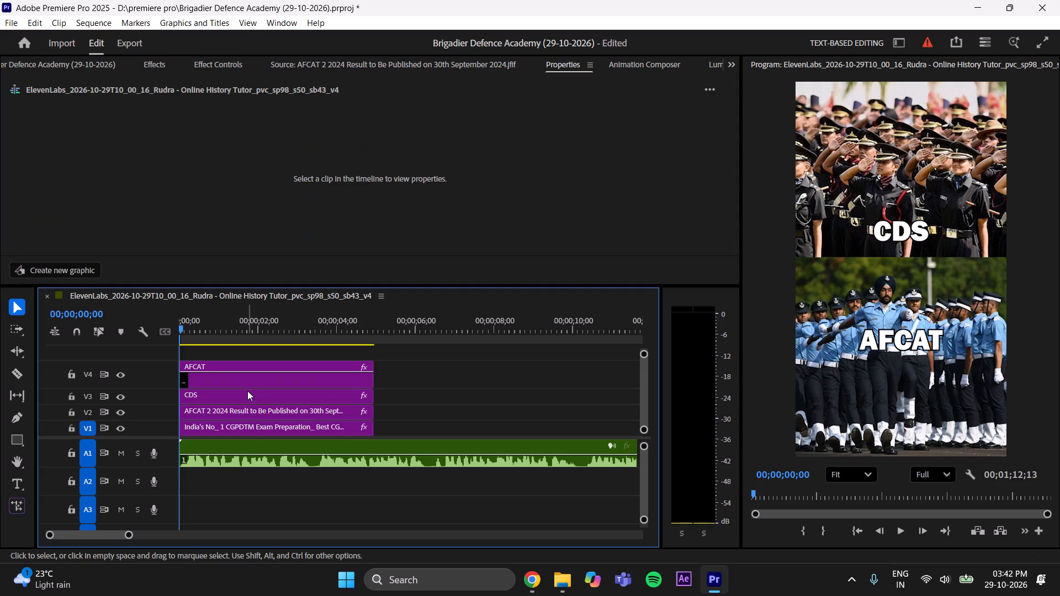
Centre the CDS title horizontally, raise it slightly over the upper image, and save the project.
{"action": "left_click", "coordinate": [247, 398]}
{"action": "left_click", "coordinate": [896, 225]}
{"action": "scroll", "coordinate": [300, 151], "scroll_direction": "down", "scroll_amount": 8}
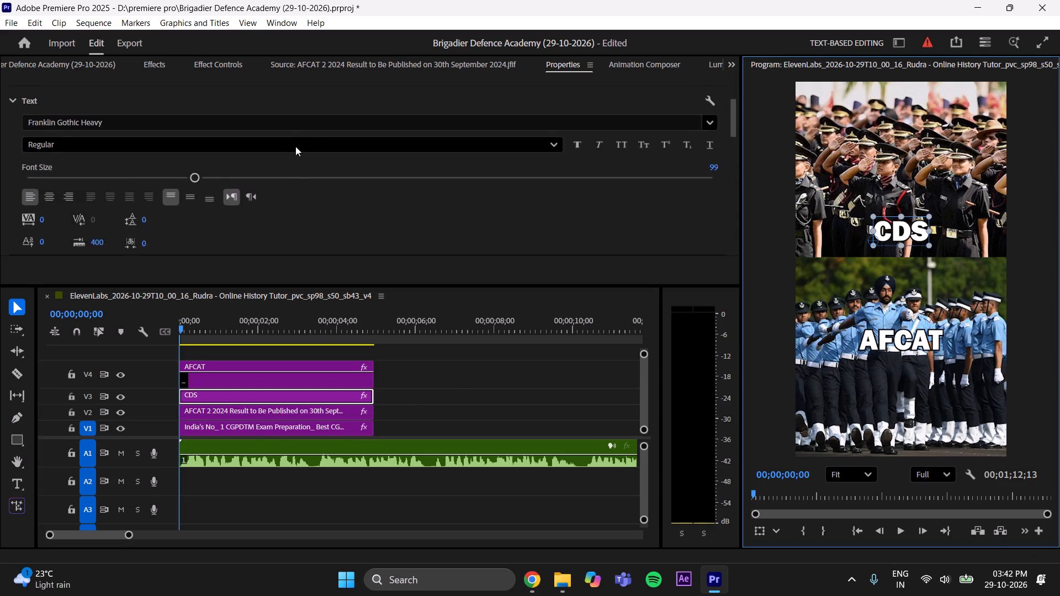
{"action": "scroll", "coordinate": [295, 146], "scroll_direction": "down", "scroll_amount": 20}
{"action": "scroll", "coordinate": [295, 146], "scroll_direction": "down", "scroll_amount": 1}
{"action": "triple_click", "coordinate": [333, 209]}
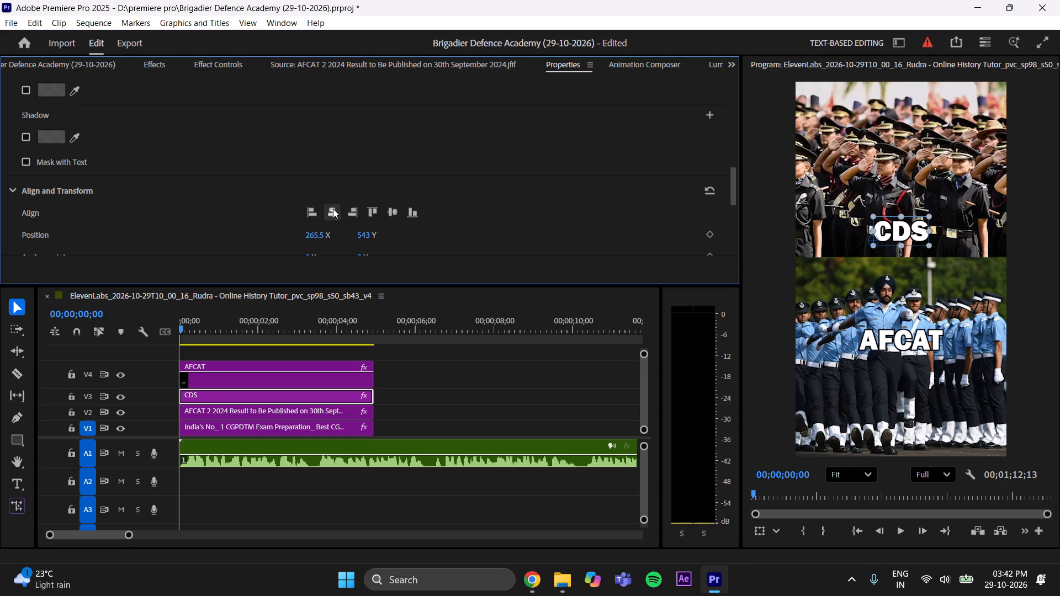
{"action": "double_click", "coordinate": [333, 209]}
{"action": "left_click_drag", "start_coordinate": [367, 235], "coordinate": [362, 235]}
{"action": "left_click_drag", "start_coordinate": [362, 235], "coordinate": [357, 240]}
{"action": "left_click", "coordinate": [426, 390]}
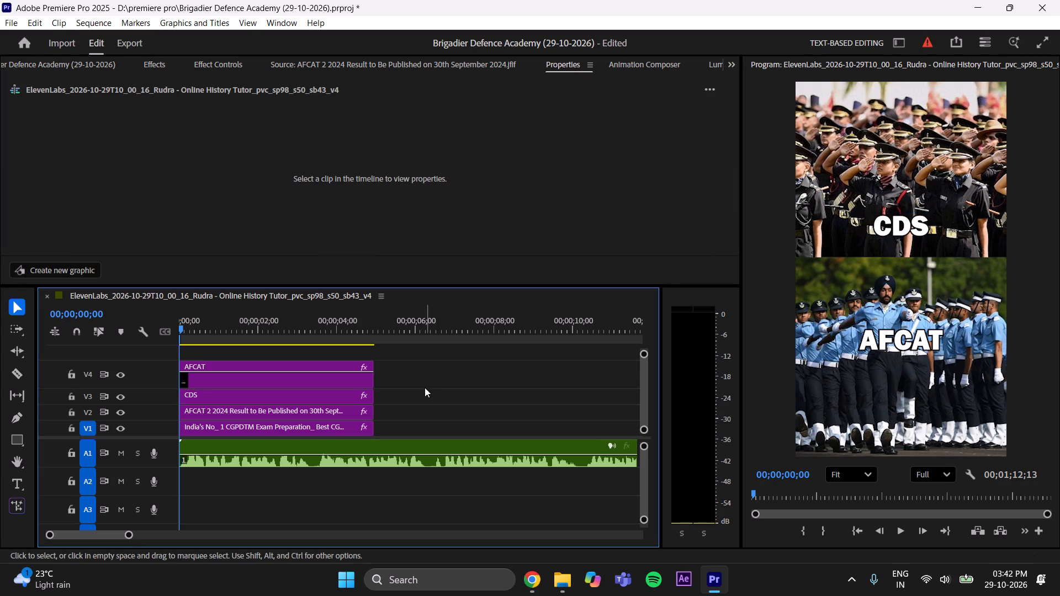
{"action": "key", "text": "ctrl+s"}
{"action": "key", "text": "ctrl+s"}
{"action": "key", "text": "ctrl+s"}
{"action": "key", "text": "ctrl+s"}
Play the opening seconds of the voice-over to find where the intro images and titles should end.
{"action": "left_click_drag", "start_coordinate": [131, 535], "coordinate": [136, 534]}
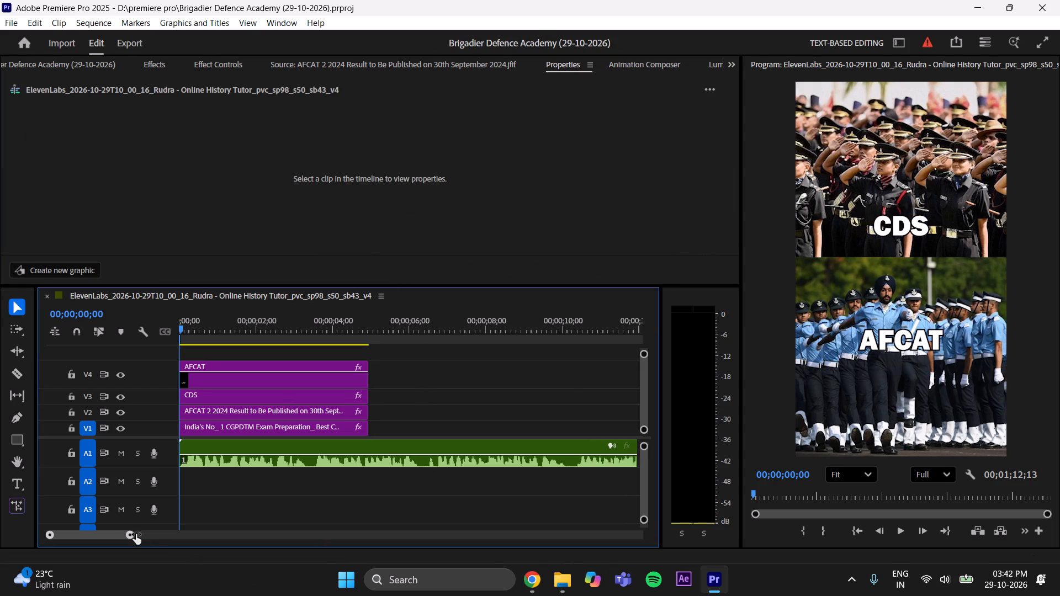
{"action": "left_click_drag", "start_coordinate": [136, 534], "coordinate": [260, 476]}
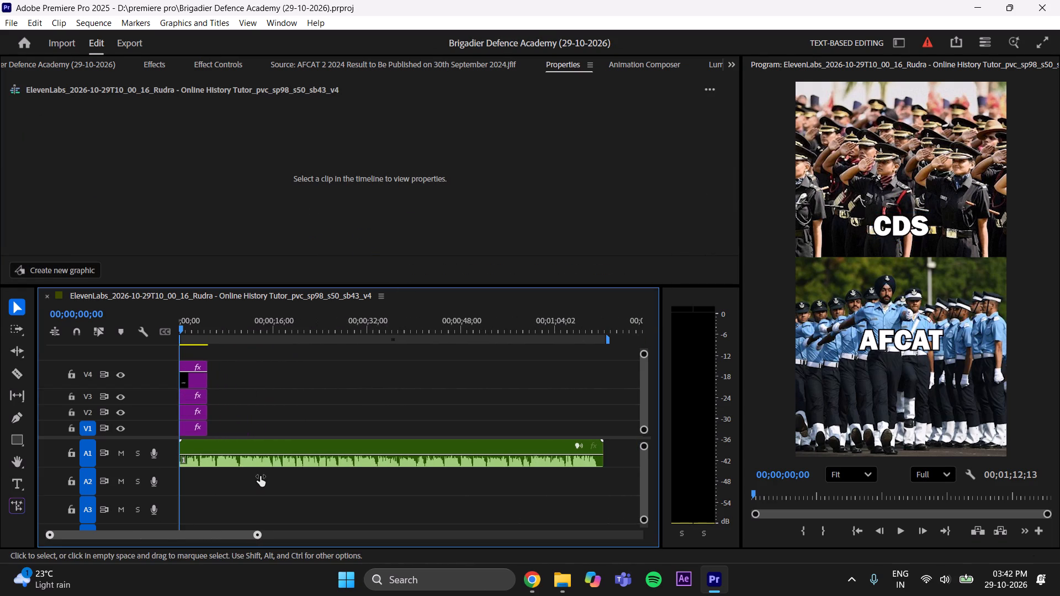
{"action": "left_click_drag", "start_coordinate": [260, 476], "coordinate": [214, 498]}
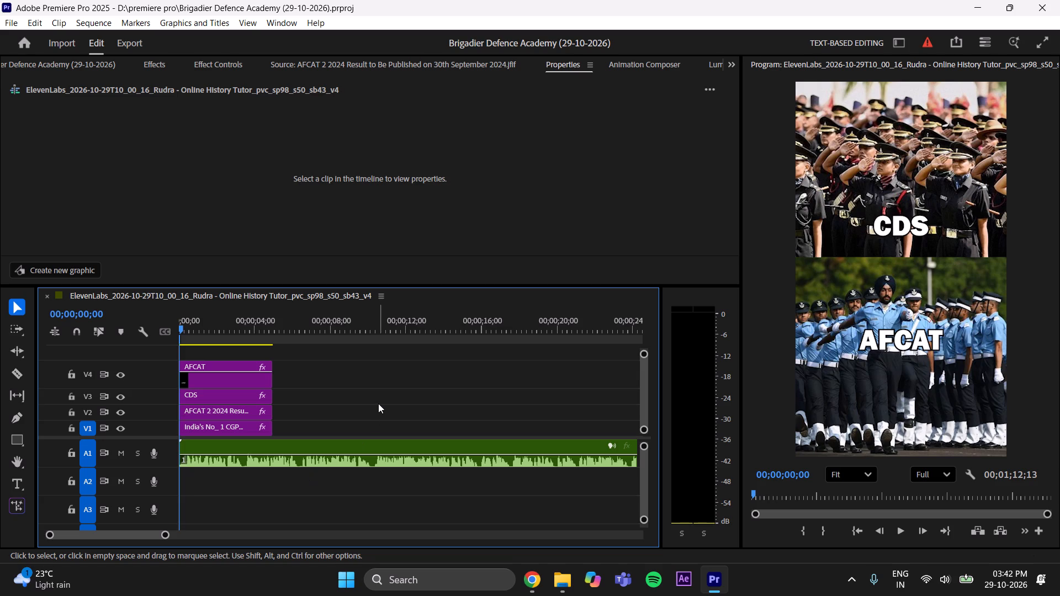
{"action": "key", "text": "space"}
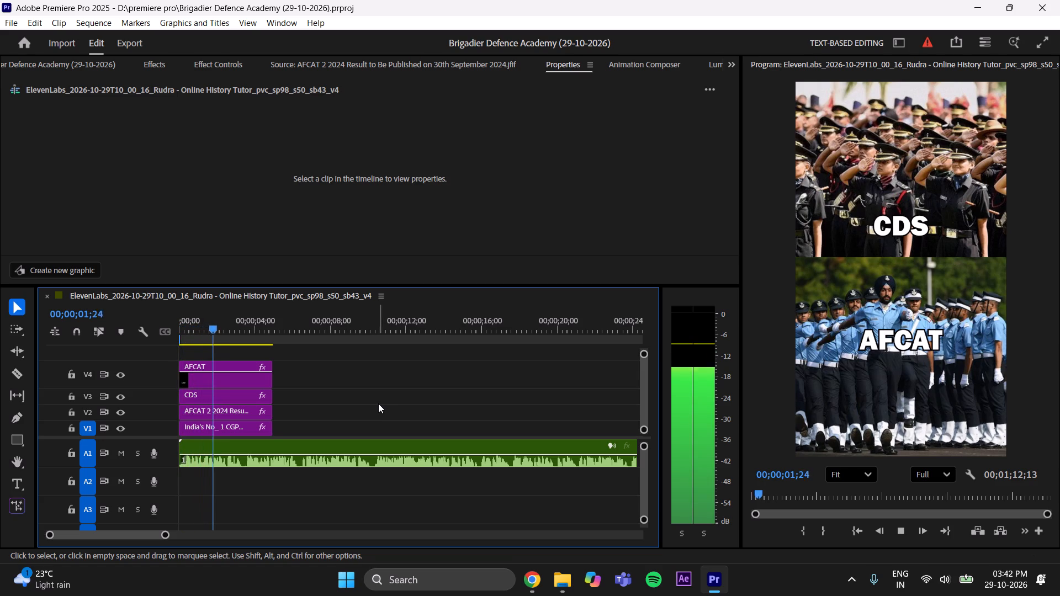
{"action": "key", "text": "space"}
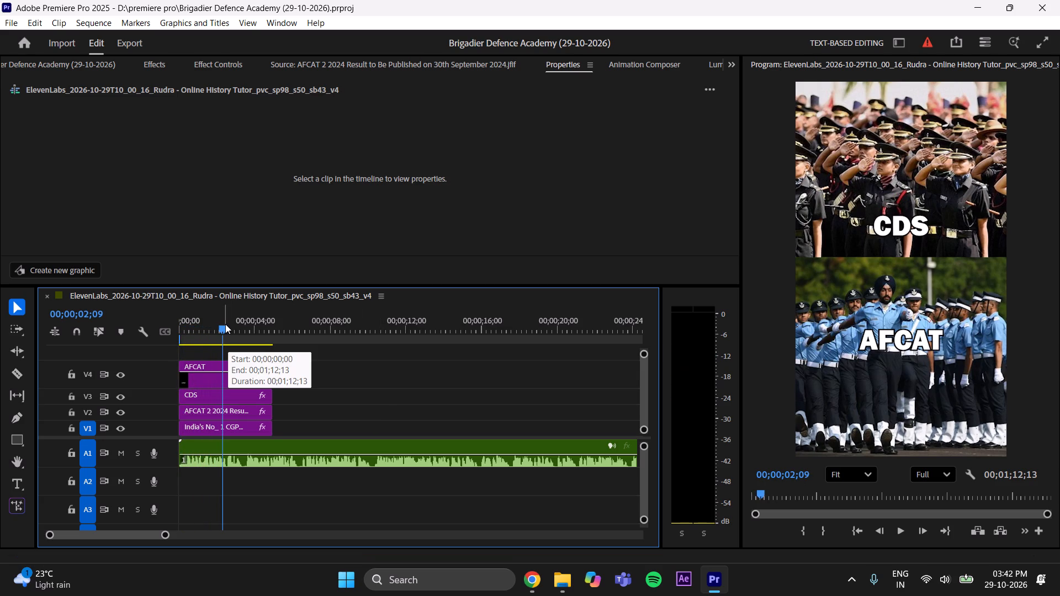
{"action": "key", "text": "space"}
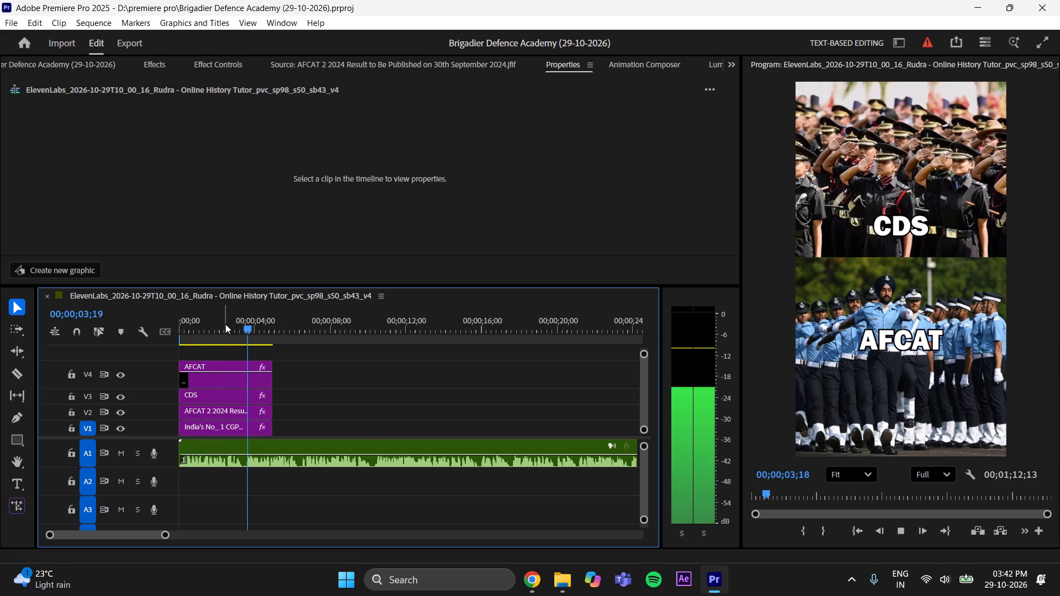
{"action": "key", "text": "space"}
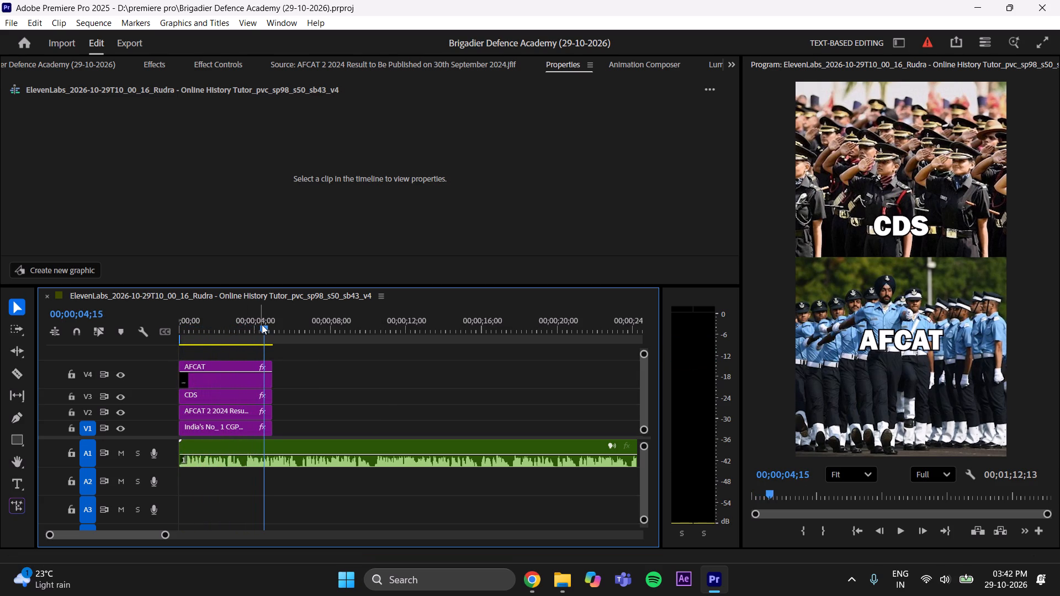
{"action": "left_click_drag", "start_coordinate": [262, 324], "coordinate": [230, 334]}
{"action": "key", "text": "space"}
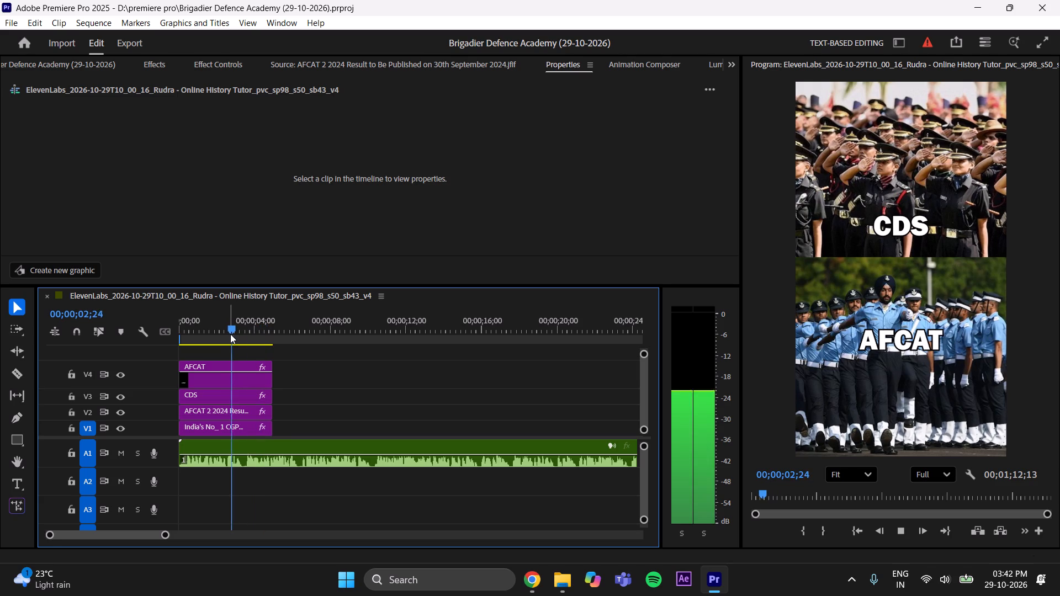
{"action": "key", "text": "space"}
{"action": "key", "text": "space"}
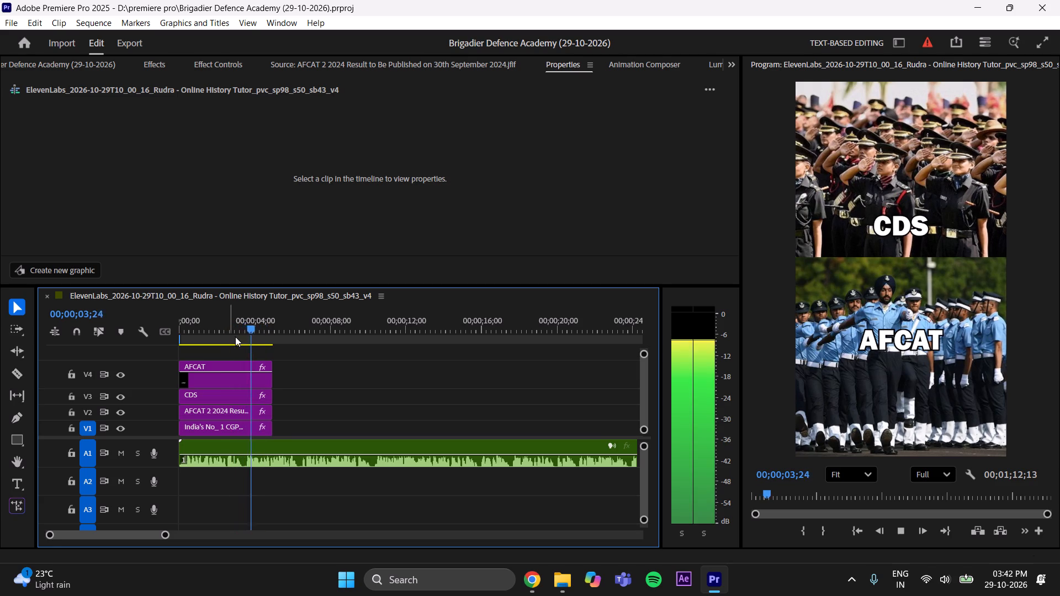
{"action": "key", "text": "space"}
Trim the ends of both title clips and both image clips together to 00;00;03;17.
{"action": "left_click_drag", "start_coordinate": [258, 324], "coordinate": [250, 338]}
{"action": "left_click_drag", "start_coordinate": [309, 347], "coordinate": [264, 439]}
{"action": "left_click", "coordinate": [332, 358]}
{"action": "left_click_drag", "start_coordinate": [324, 357], "coordinate": [264, 428]}
{"action": "left_click_drag", "start_coordinate": [271, 375], "coordinate": [249, 382]}
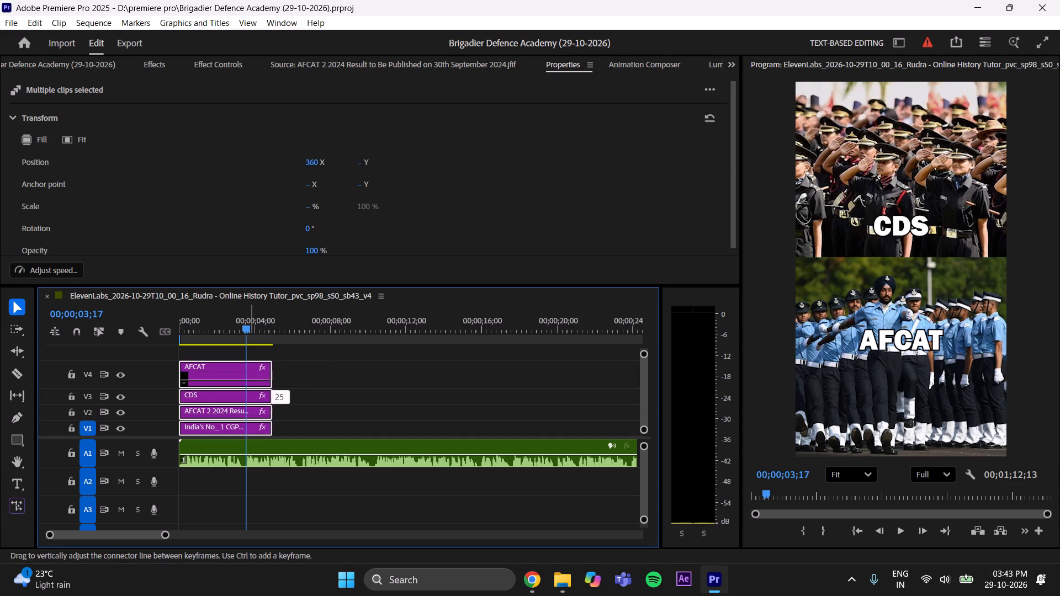
{"action": "left_click_drag", "start_coordinate": [249, 382], "coordinate": [247, 382]}
{"action": "key", "text": "ctrl+z"}
{"action": "left_click_drag", "start_coordinate": [273, 382], "coordinate": [248, 384]}
{"action": "left_click", "coordinate": [284, 406]}
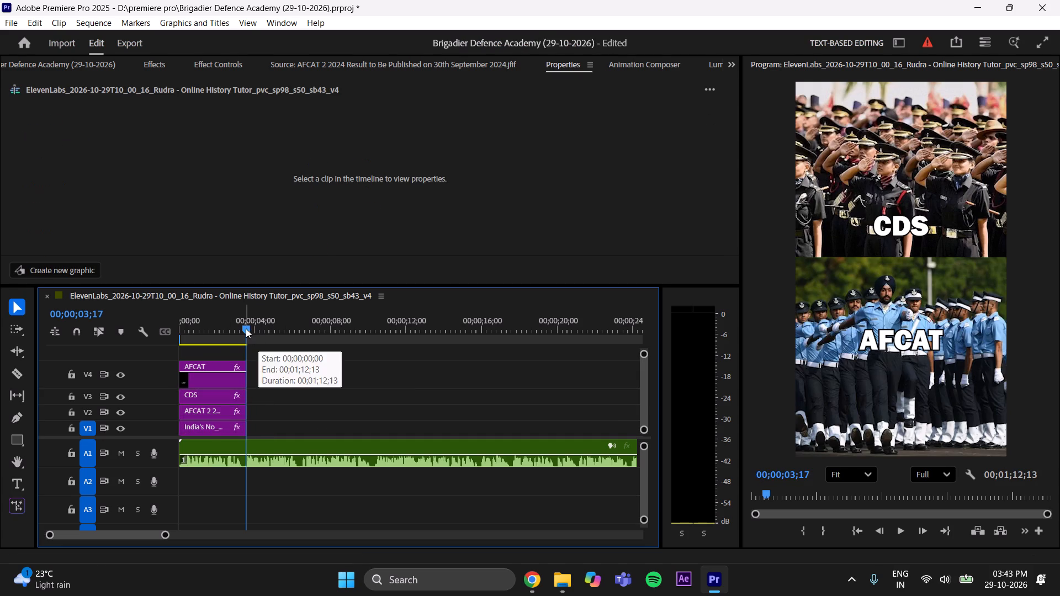
Delete the separate AFCAT and CDS title clips, including the emptied graphic clip, leaving only the two images.
{"action": "left_click_drag", "start_coordinate": [246, 328], "coordinate": [220, 339]}
{"action": "left_click", "coordinate": [284, 400]}
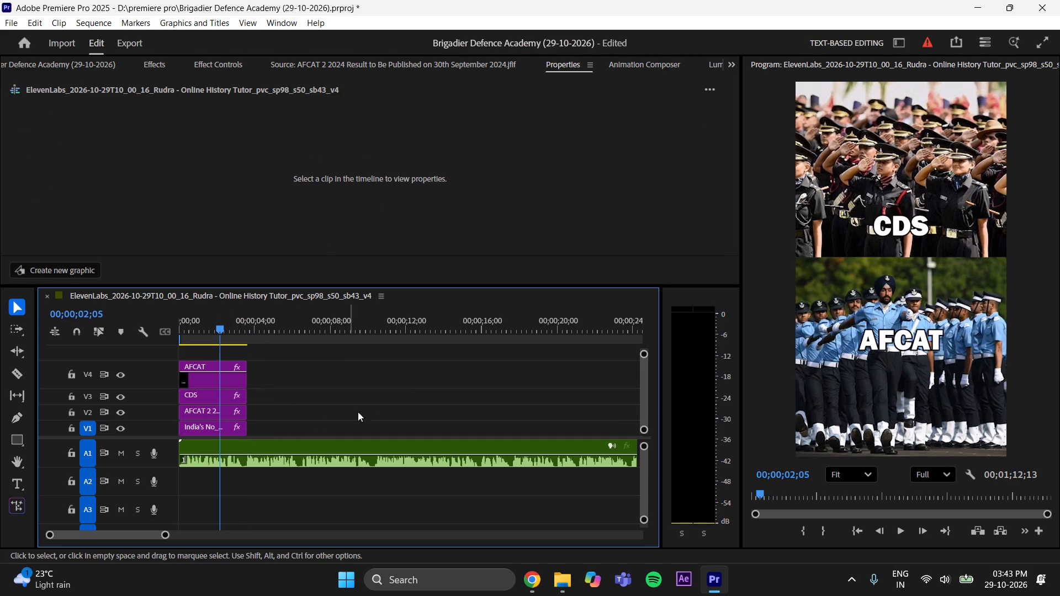
{"action": "left_click", "coordinate": [913, 345]}
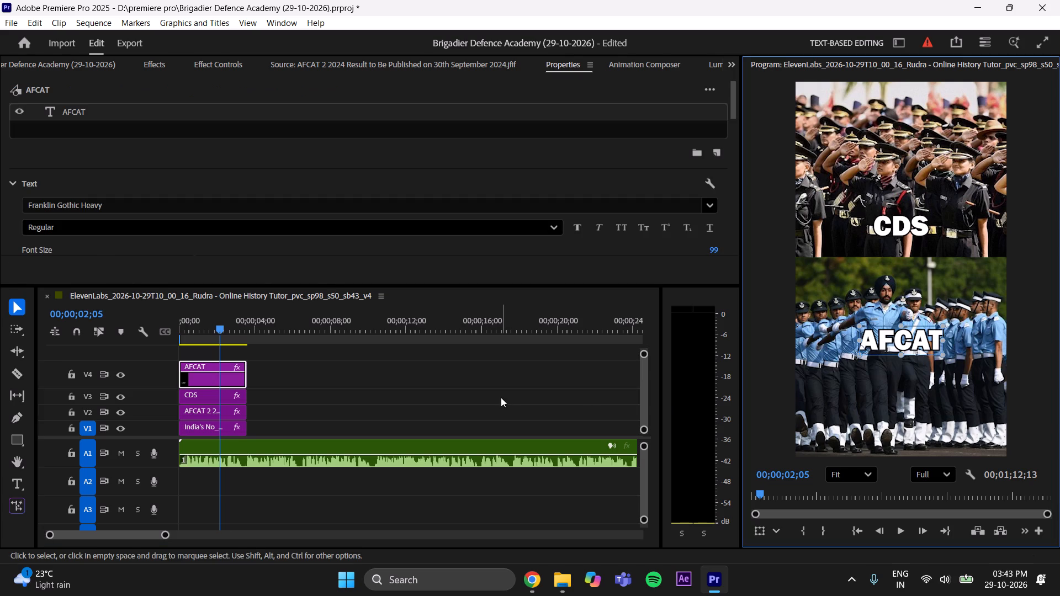
{"action": "key", "text": "Delete"}
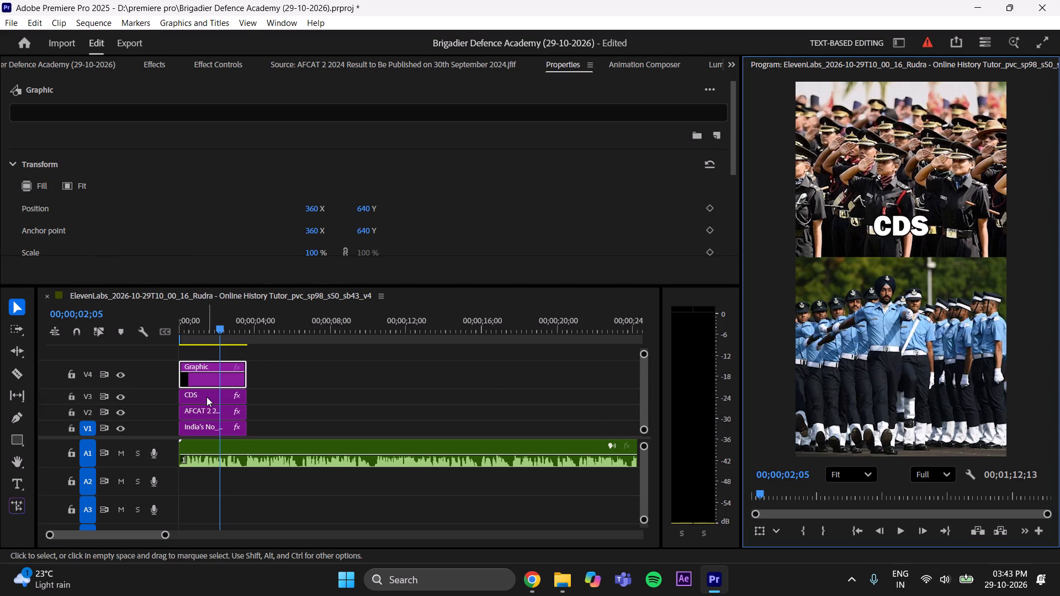
{"action": "key", "text": "Delete"}
{"action": "left_click", "coordinate": [205, 396]}
{"action": "key", "text": "Delete"}
{"action": "left_click", "coordinate": [203, 381]}
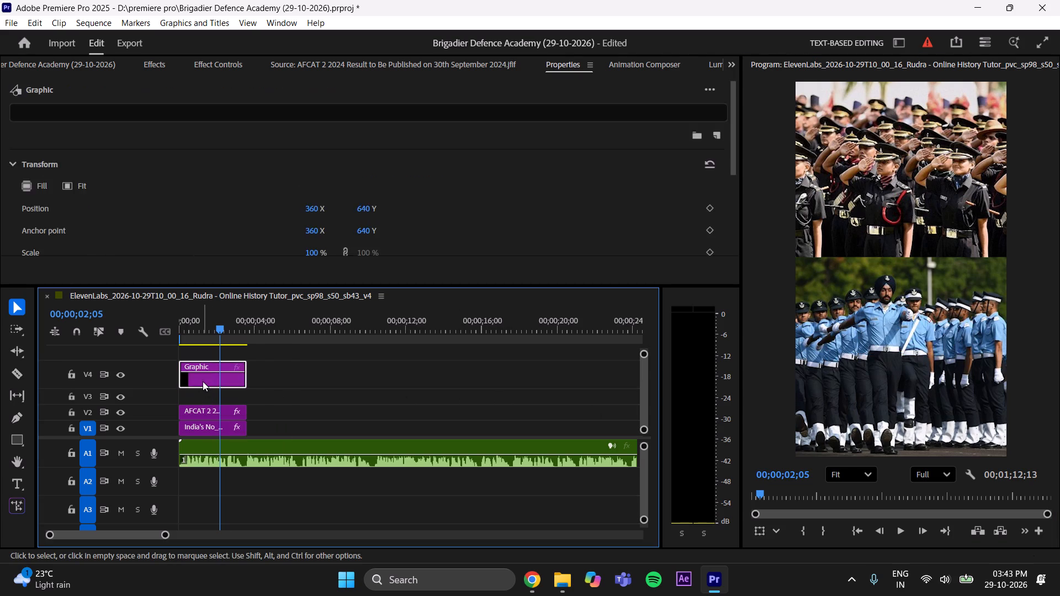
{"action": "key", "text": "Delete"}
Add a text title at 00;00;02;05 over the lower image reading "CDS - AFCAT" with "2027" on a second line.
{"action": "left_click", "coordinate": [24, 485]}
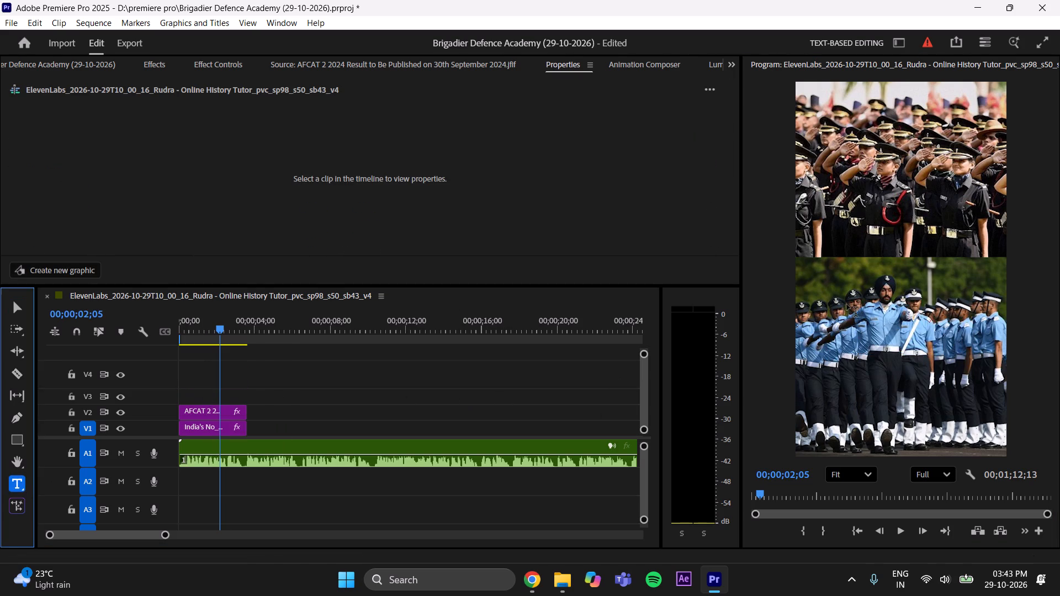
{"action": "left_click", "coordinate": [819, 303]}
{"action": "type", "text": "CDS"}
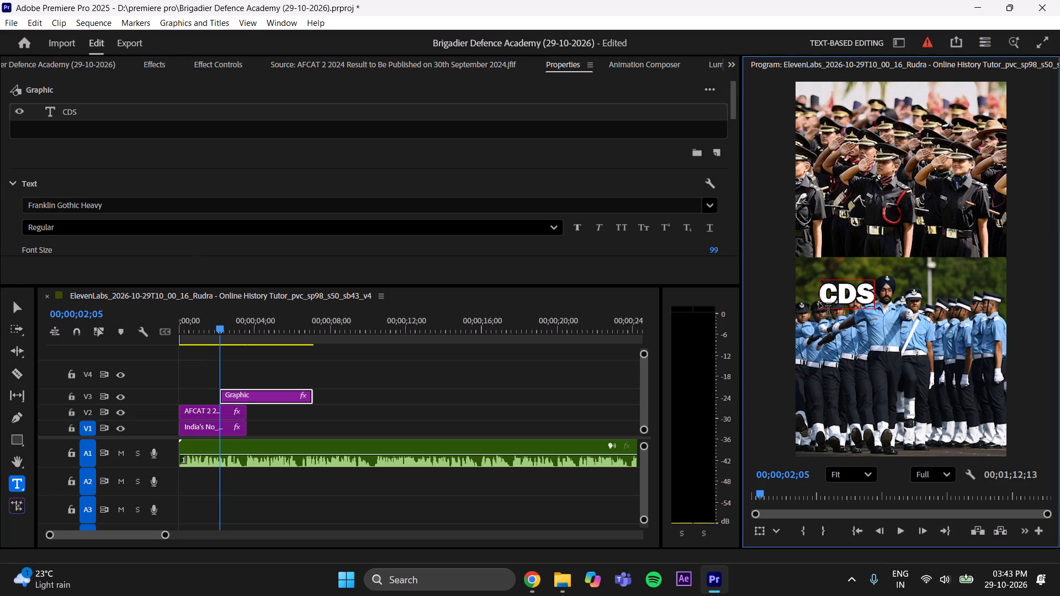
{"action": "key", "text": "minus"}
{"action": "key", "text": "BackSpace"}
{"action": "key", "text": "space"}
{"action": "type", "text": "-"}
{"action": "key", "text": "space"}
{"action": "type", "text": "AFCAT"}
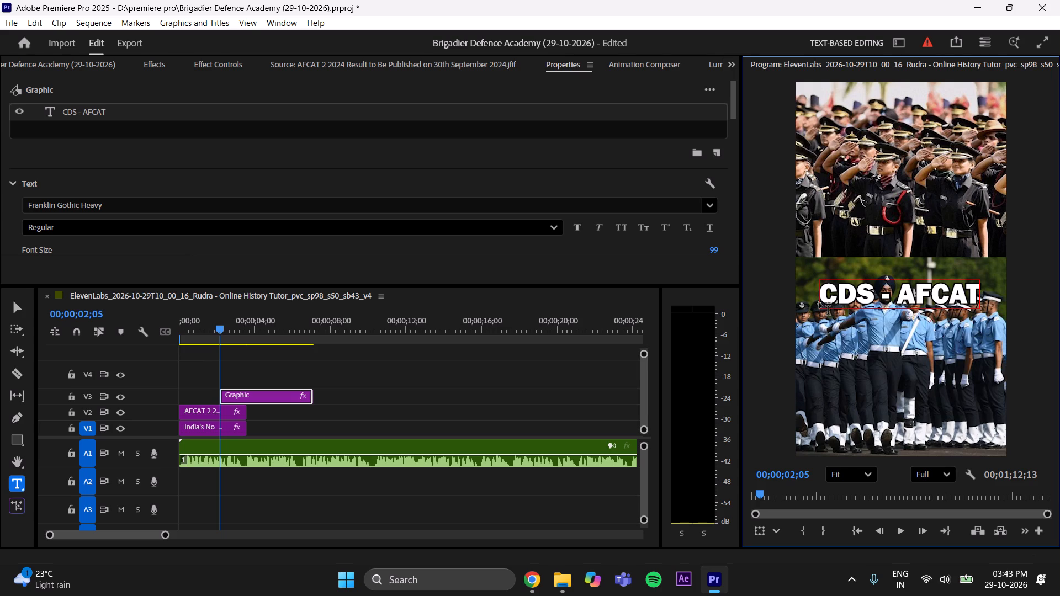
{"action": "key", "text": "Return"}
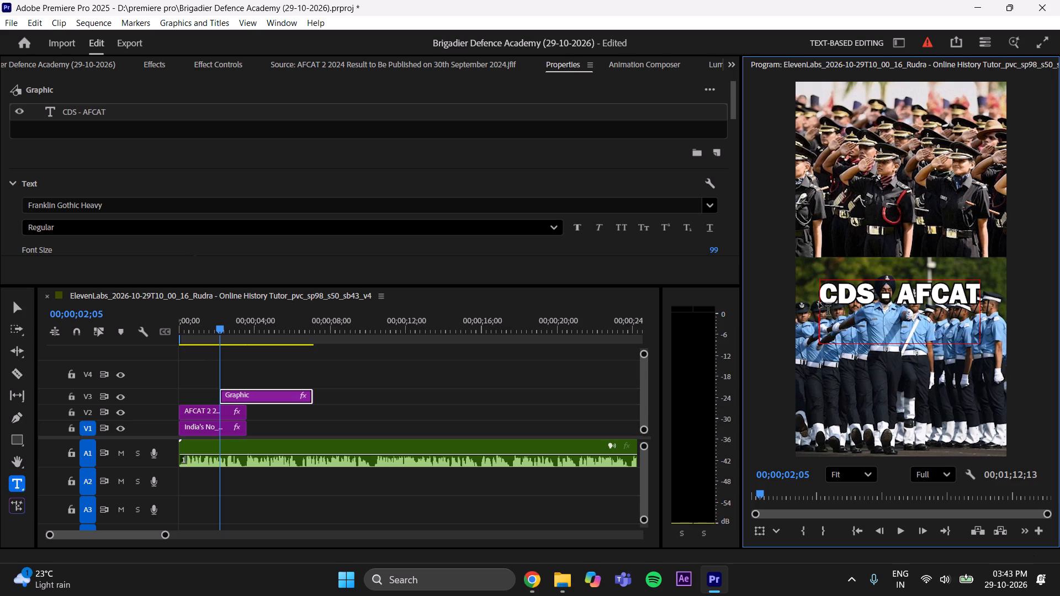
{"action": "type", "text": "20"}
{"action": "type", "text": "27"}
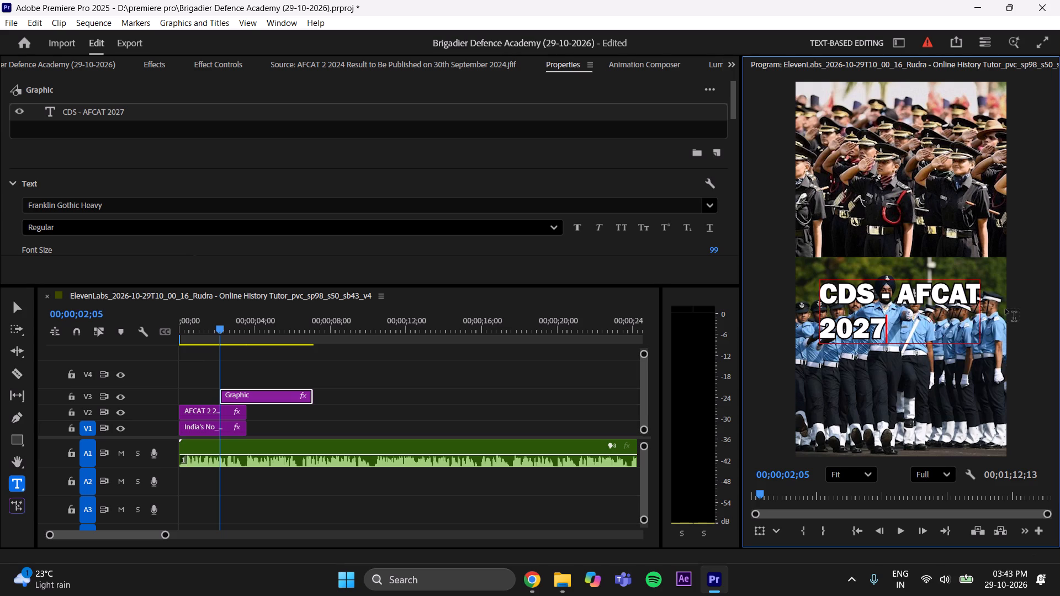
Indent "2027" with leading spaces so it sits centred beneath "CDS - AFCAT".
{"action": "left_click", "coordinate": [821, 331]}
{"action": "key", "text": "space"}
{"action": "key", "text": "space"}
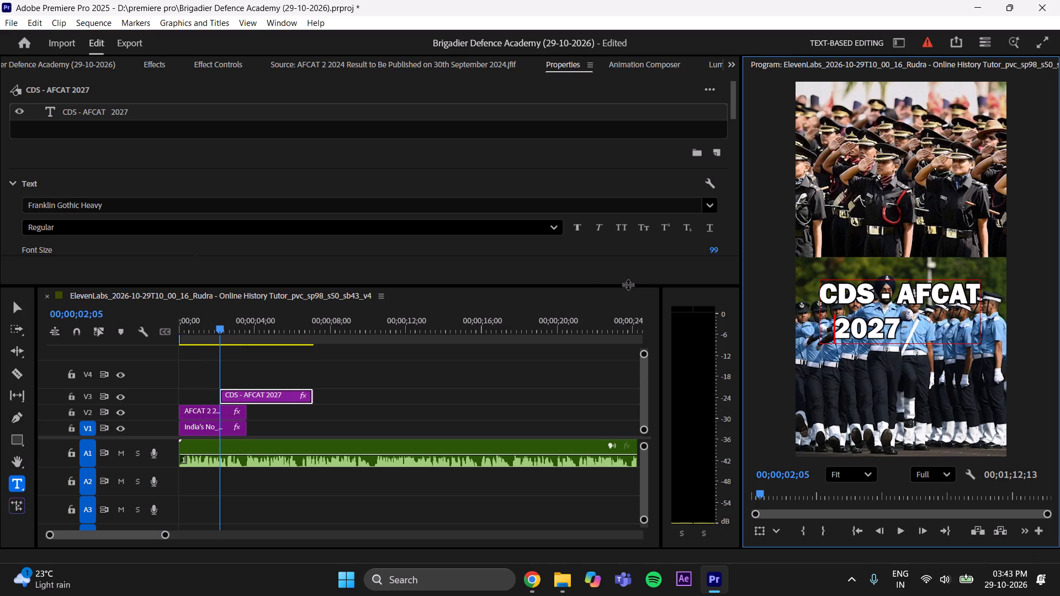
{"action": "key", "text": "space"}
{"action": "key", "text": "space"}
{"action": "key", "text": "space"}
{"action": "key", "text": "space"}
{"action": "key", "text": "space"}
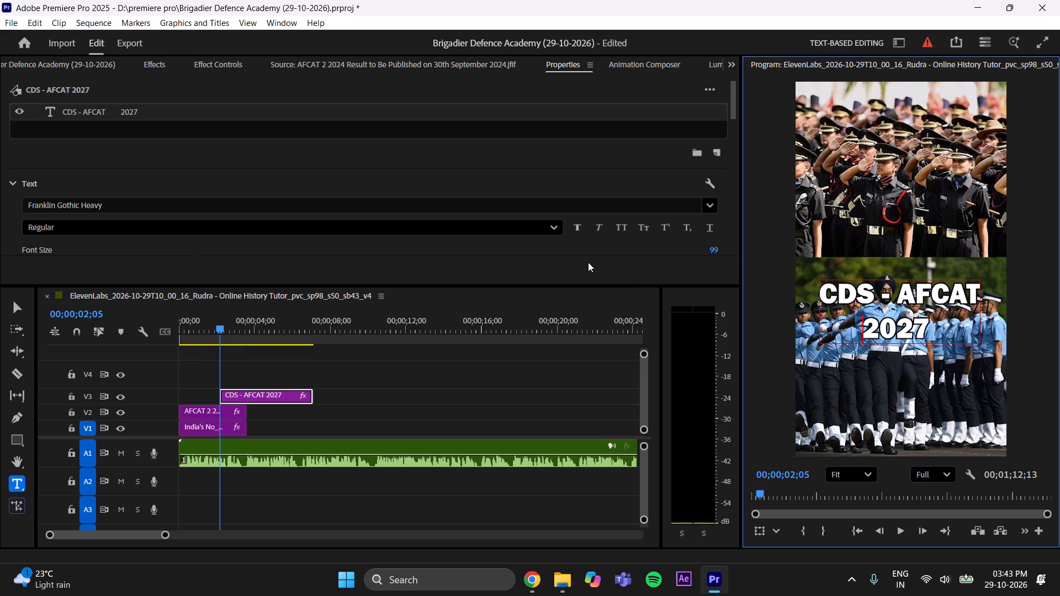
{"action": "left_click", "coordinate": [19, 304]}
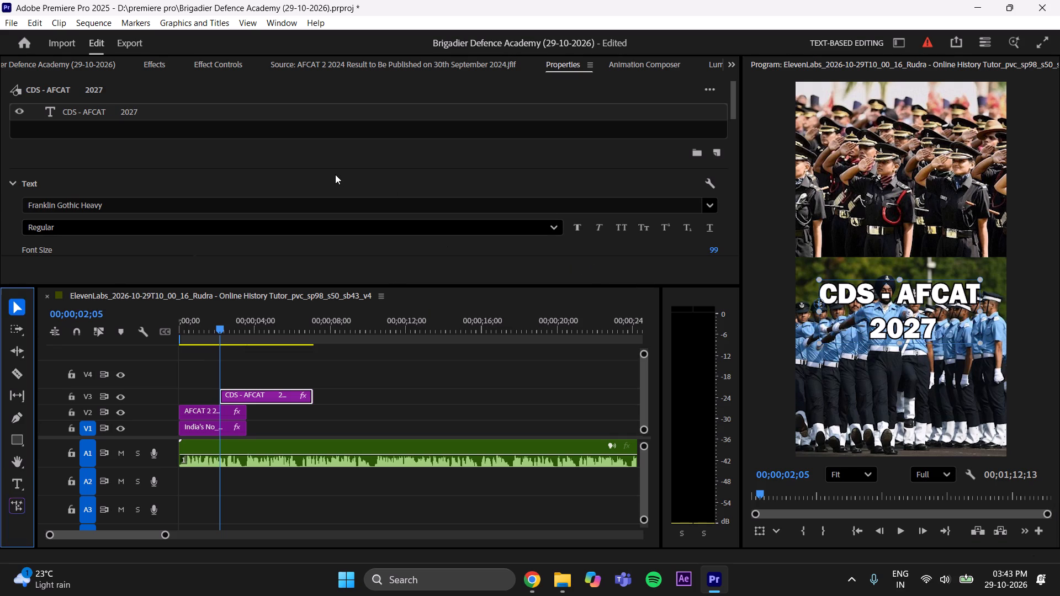
Reduce the font size of the "CDS - AFCAT 2027" title to slightly below 78.
{"action": "scroll", "coordinate": [333, 170], "scroll_direction": "down", "scroll_amount": 4}
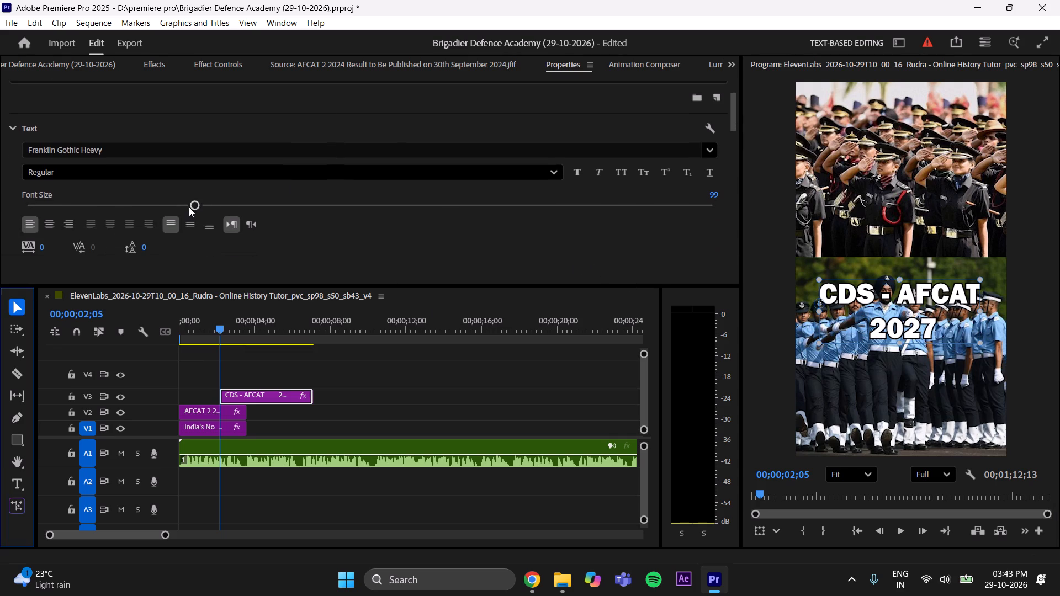
{"action": "left_click_drag", "start_coordinate": [191, 207], "coordinate": [155, 223]}
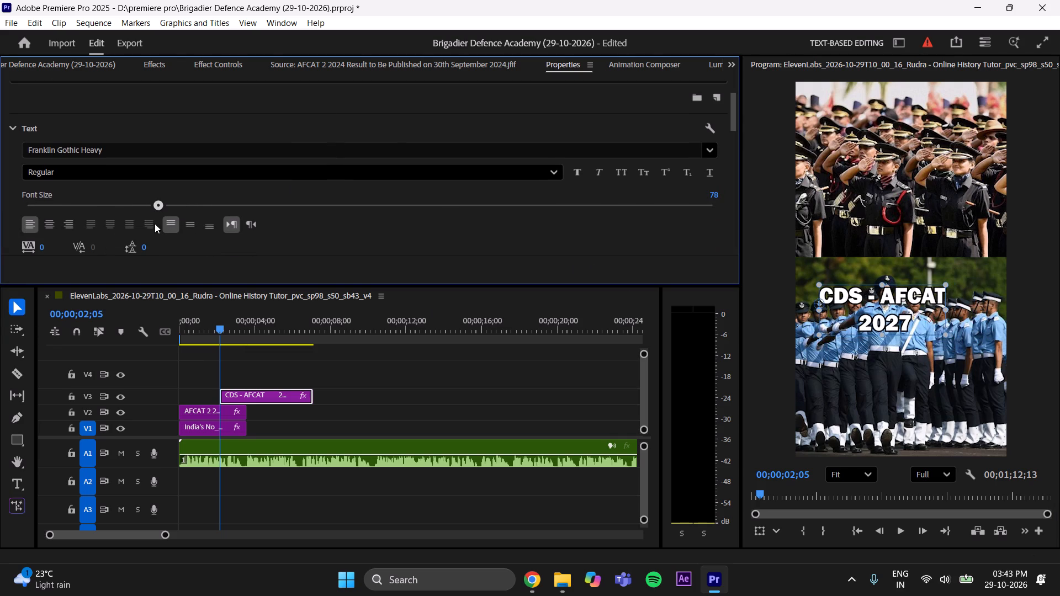
{"action": "left_click_drag", "start_coordinate": [155, 223], "coordinate": [147, 228]}
Centre the title horizontally in the frame and raise it to about Y 597, across the seam between the two images.
{"action": "scroll", "coordinate": [462, 230], "scroll_direction": "down", "scroll_amount": 16}
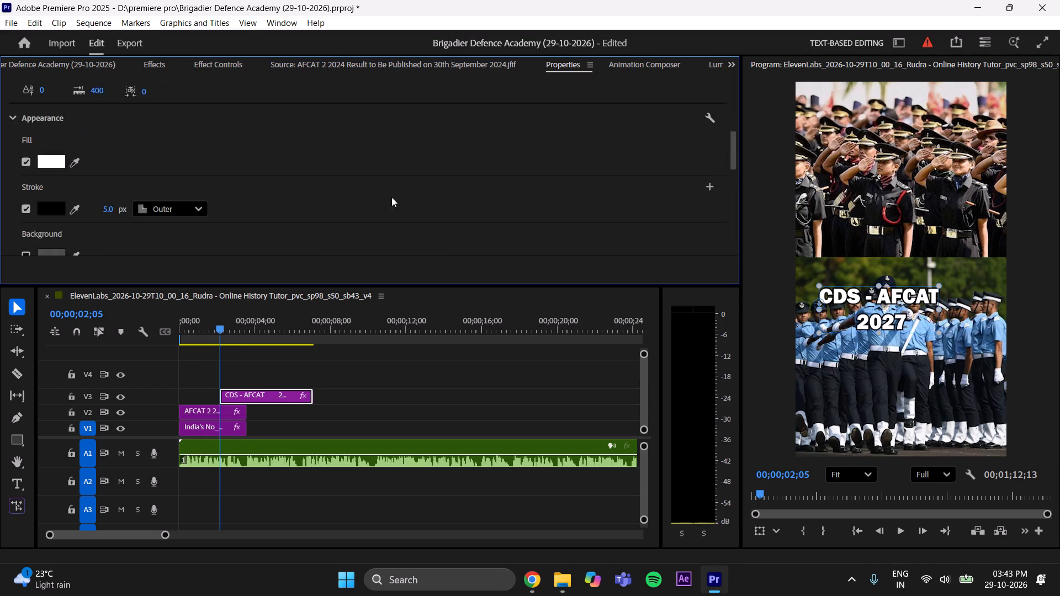
{"action": "scroll", "coordinate": [391, 197], "scroll_direction": "down", "scroll_amount": 11}
{"action": "triple_click", "coordinate": [334, 187]}
{"action": "double_click", "coordinate": [334, 187]}
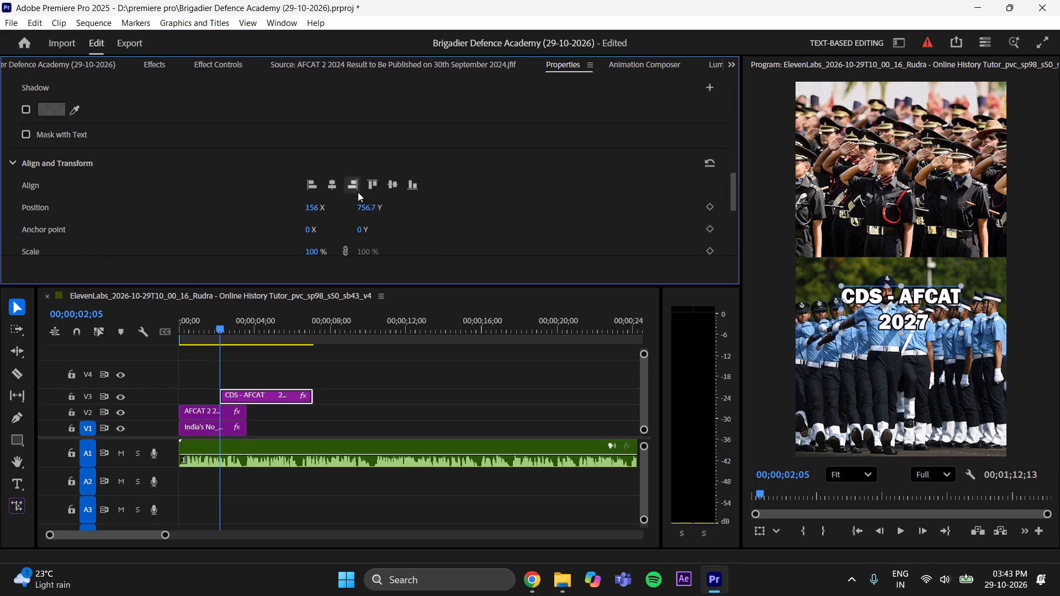
{"action": "left_click_drag", "start_coordinate": [375, 206], "coordinate": [291, 242]}
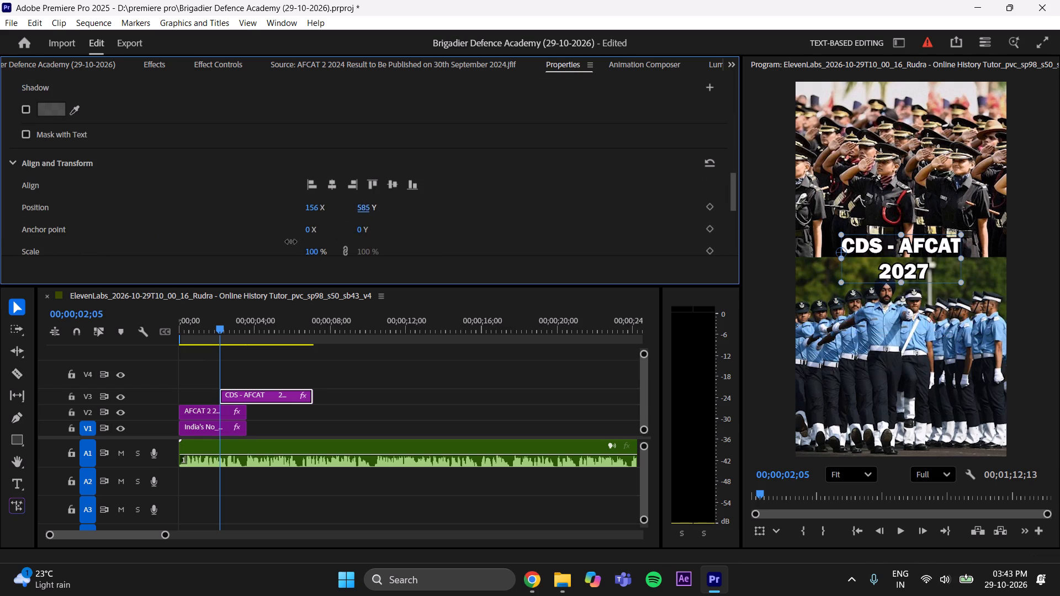
{"action": "left_click_drag", "start_coordinate": [291, 242], "coordinate": [298, 241]}
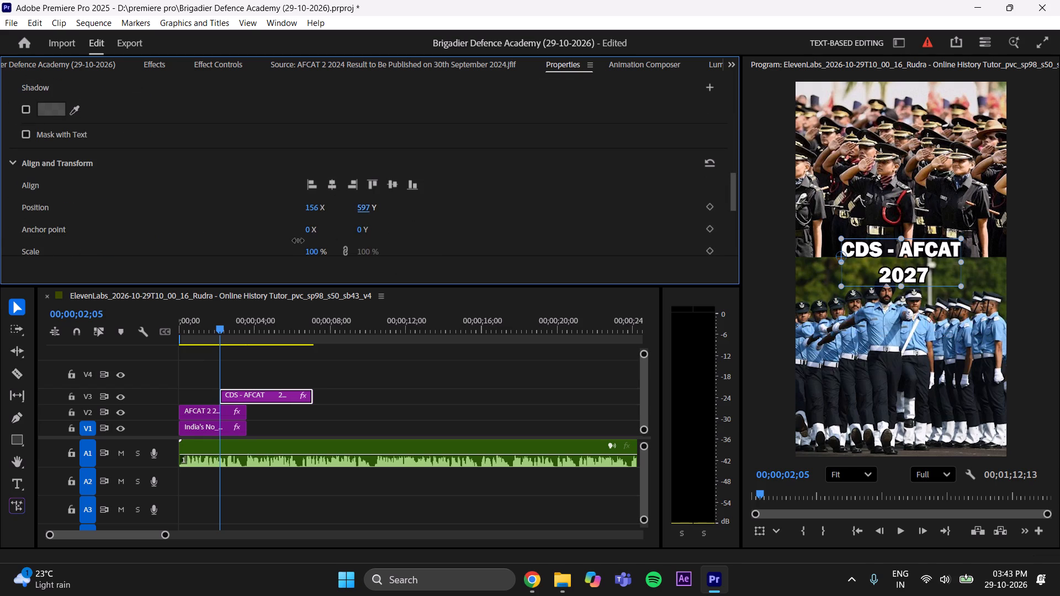
{"action": "left_click_drag", "start_coordinate": [298, 241], "coordinate": [298, 241]}
{"action": "left_click", "coordinate": [453, 390]}
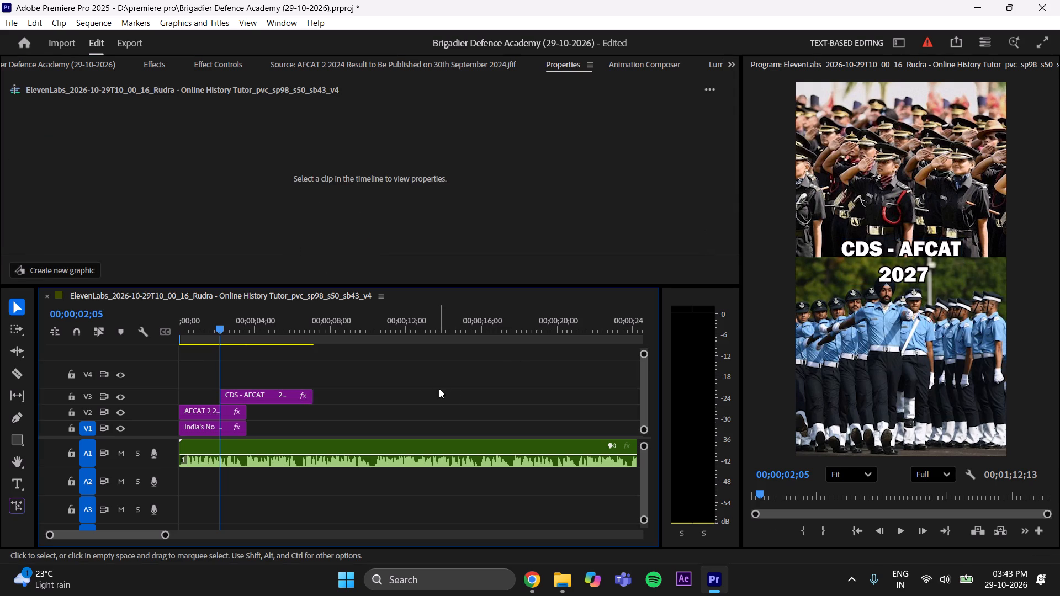
Move the "CDS - AFCAT 2027" title clip on V3 to the start of the sequence, above the two image clips.
{"action": "left_click_drag", "start_coordinate": [246, 398], "coordinate": [200, 398]}
{"action": "left_click_drag", "start_coordinate": [210, 397], "coordinate": [209, 397]}
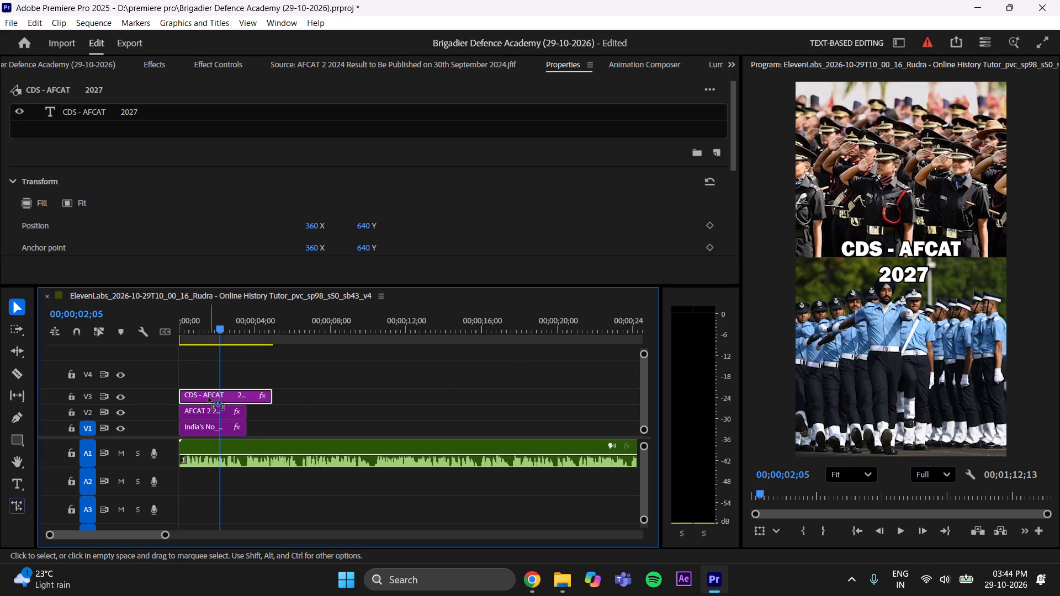
{"action": "left_click_drag", "start_coordinate": [209, 397], "coordinate": [203, 396]}
Trim the end of the title clip on V3 to line up exactly with the ends of the two image clips.
{"action": "left_click_drag", "start_coordinate": [274, 392], "coordinate": [250, 405]}
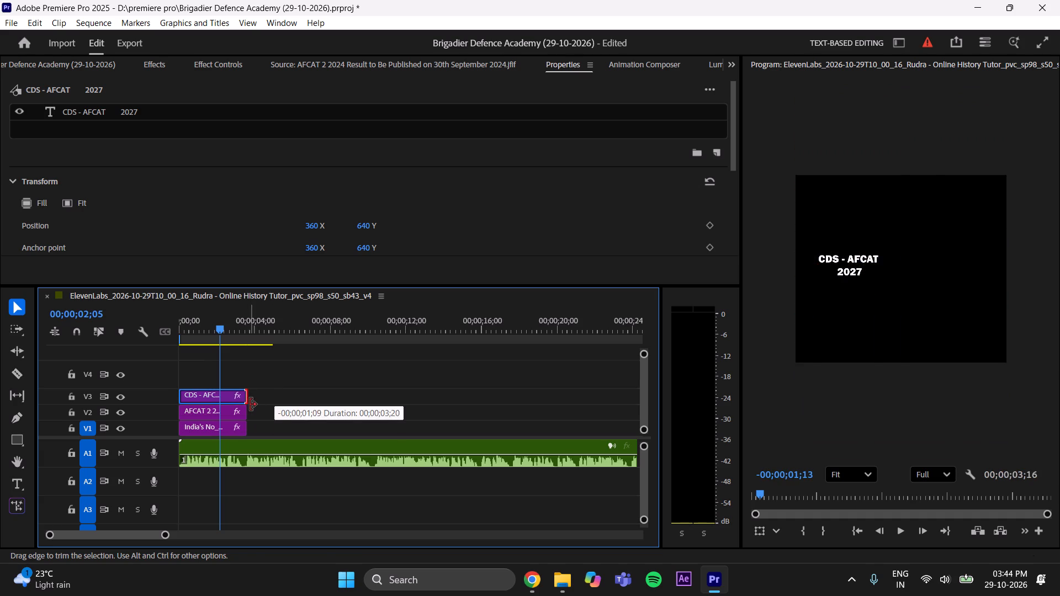
{"action": "left_click_drag", "start_coordinate": [250, 405], "coordinate": [251, 404]}
{"action": "left_click_drag", "start_coordinate": [240, 323], "coordinate": [248, 323]}
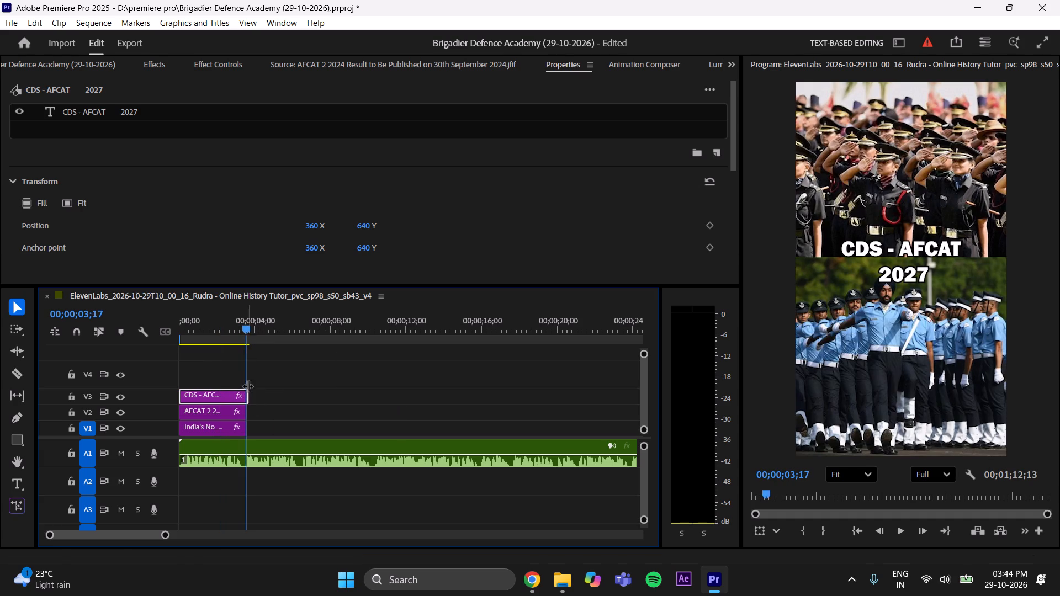
{"action": "left_click_drag", "start_coordinate": [250, 395], "coordinate": [248, 409]}
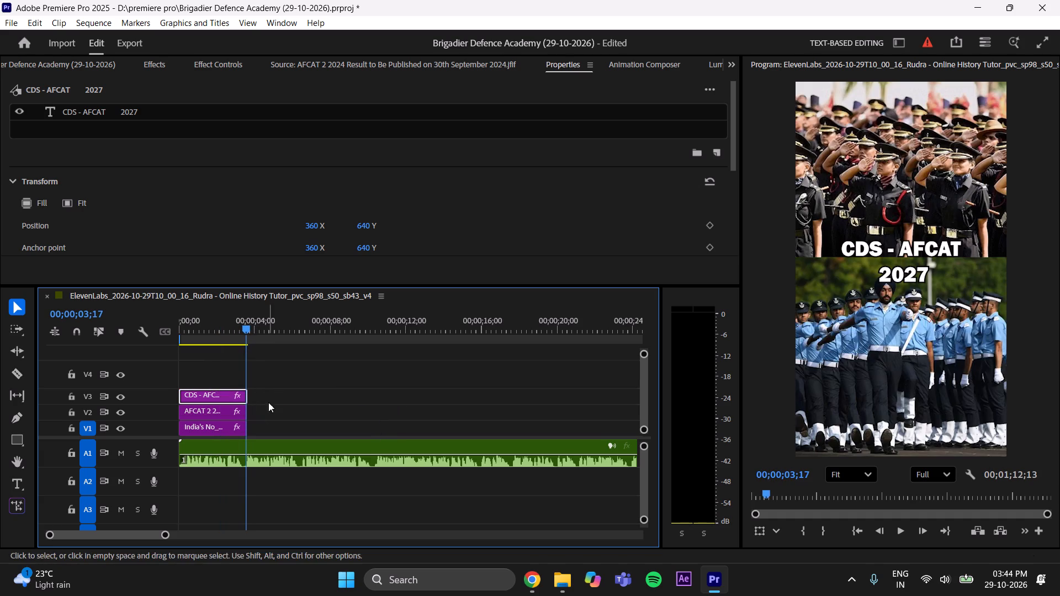
{"action": "left_click", "coordinate": [246, 322]}
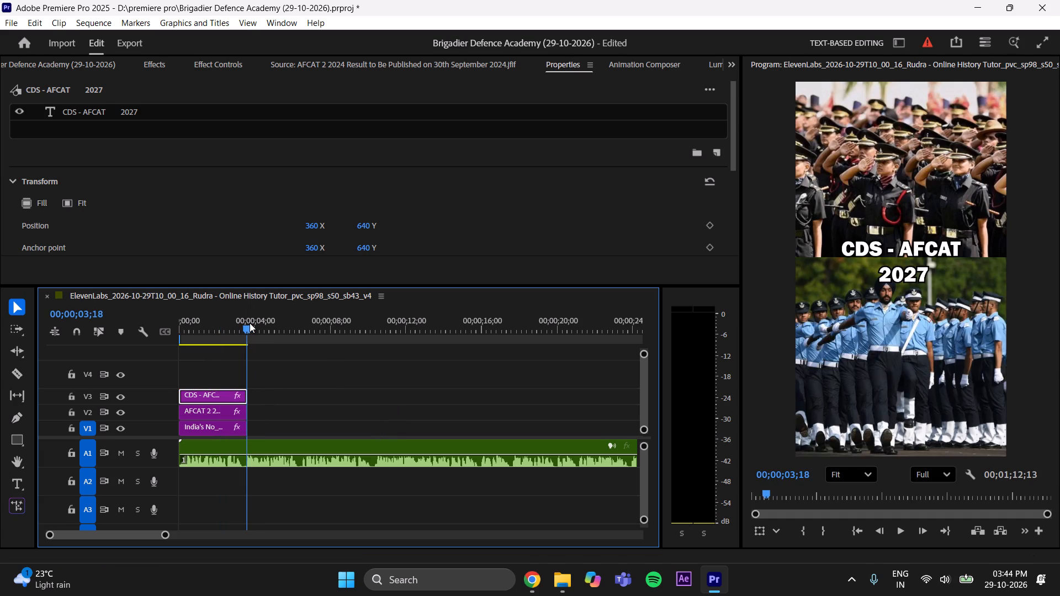
{"action": "left_click_drag", "start_coordinate": [168, 536], "coordinate": [102, 539]}
{"action": "left_click_drag", "start_coordinate": [460, 398], "coordinate": [439, 409]}
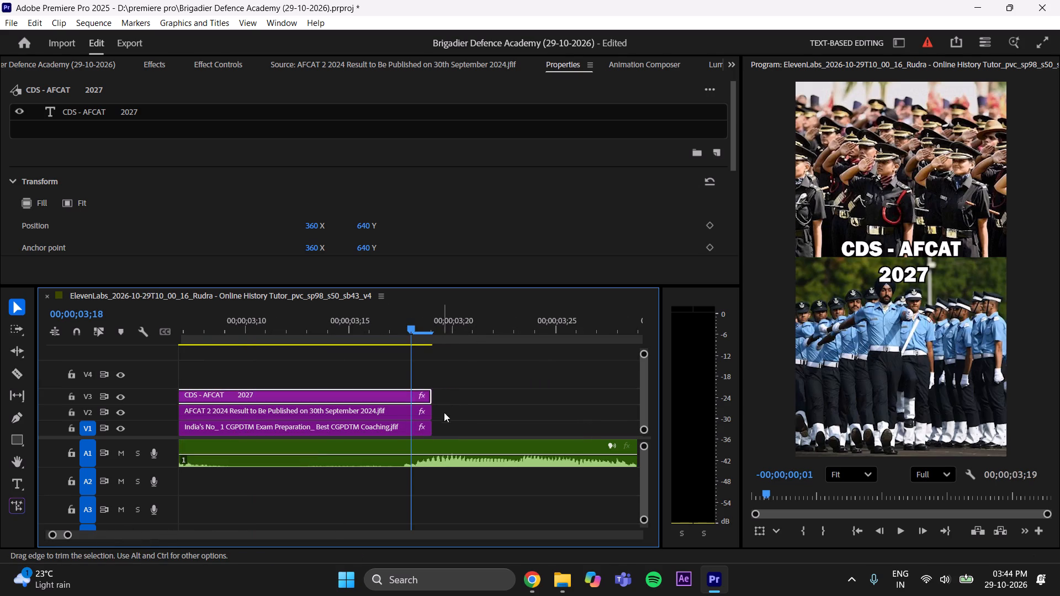
{"action": "left_click", "coordinate": [463, 417]}
Save the project.
{"action": "key", "text": "ctrl+s"}
{"action": "left_click_drag", "start_coordinate": [69, 538], "coordinate": [153, 536]}
{"action": "key", "text": "ctrl+s"}
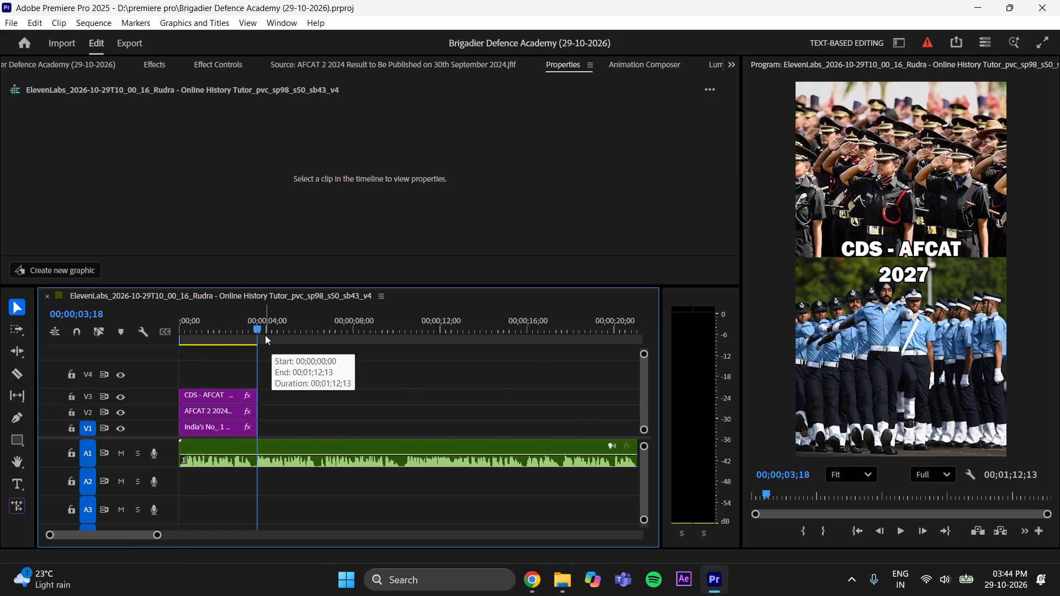
Play the sequence from the start, and replay from 00;00;03;17 to review the voice-over that follows the title section.
{"action": "left_click_drag", "start_coordinate": [259, 321], "coordinate": [113, 344]}
{"action": "key", "text": "space"}
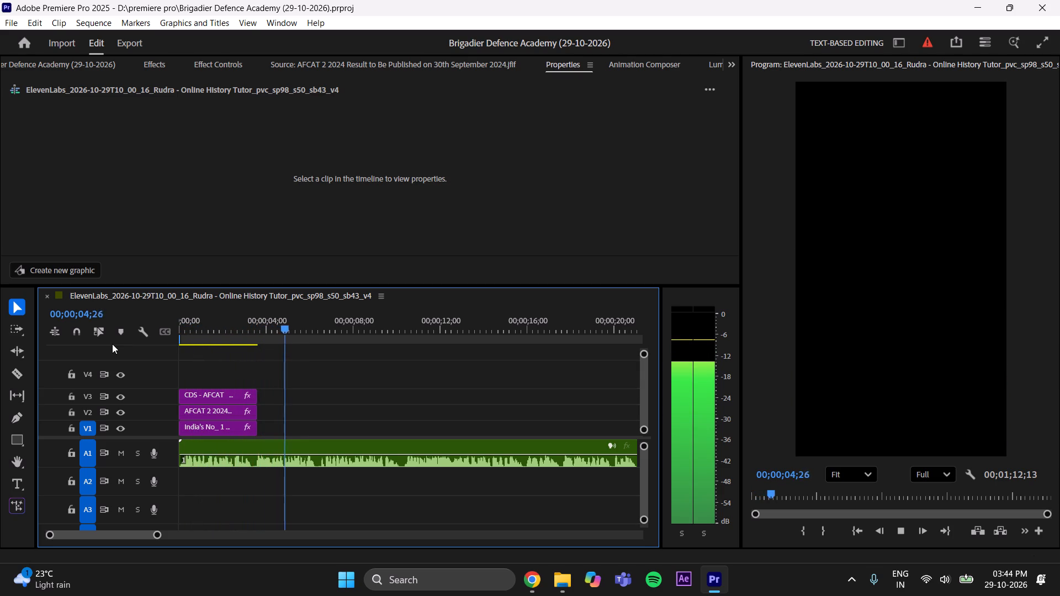
{"action": "key", "text": "space"}
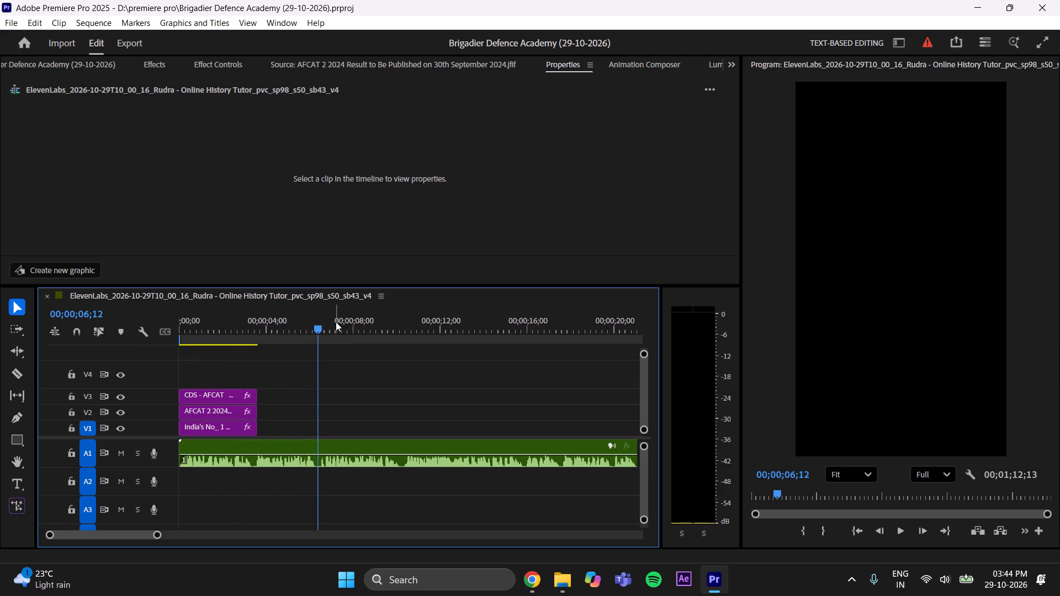
{"action": "left_click_drag", "start_coordinate": [326, 320], "coordinate": [257, 377]}
{"action": "key", "text": "space"}
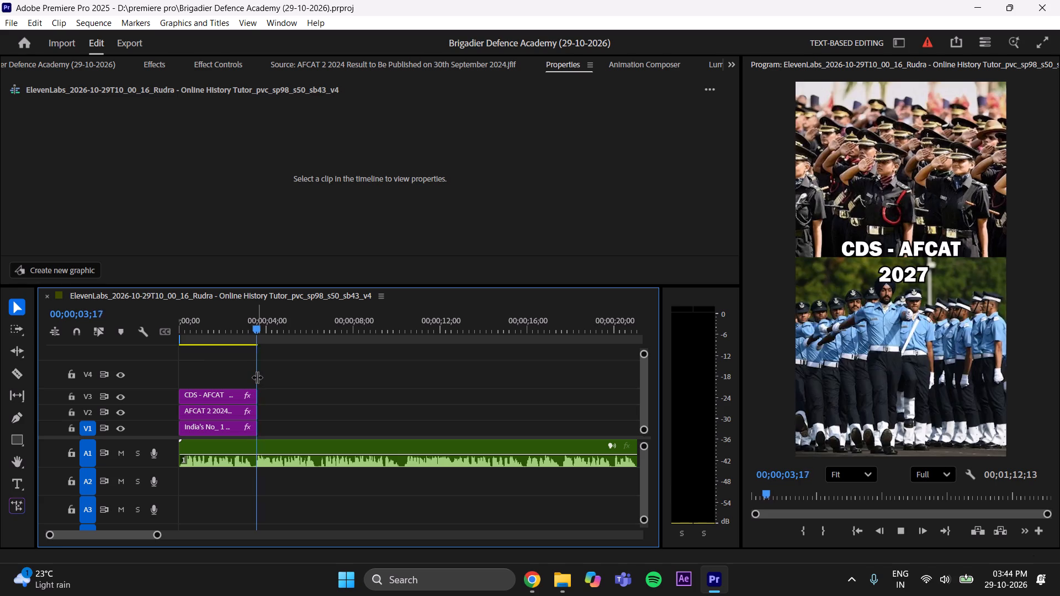
{"action": "key", "text": "space"}
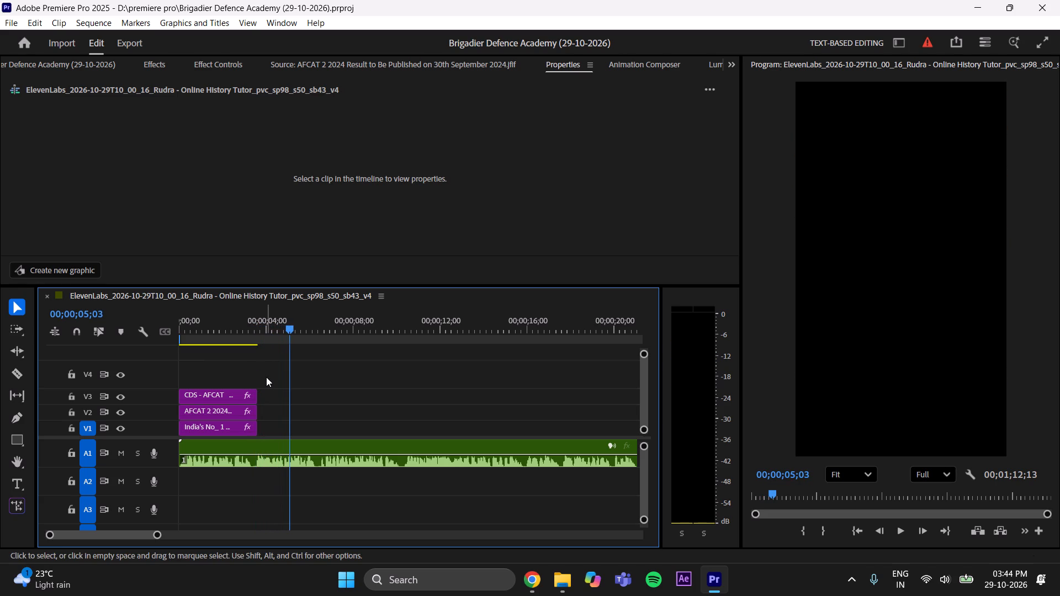
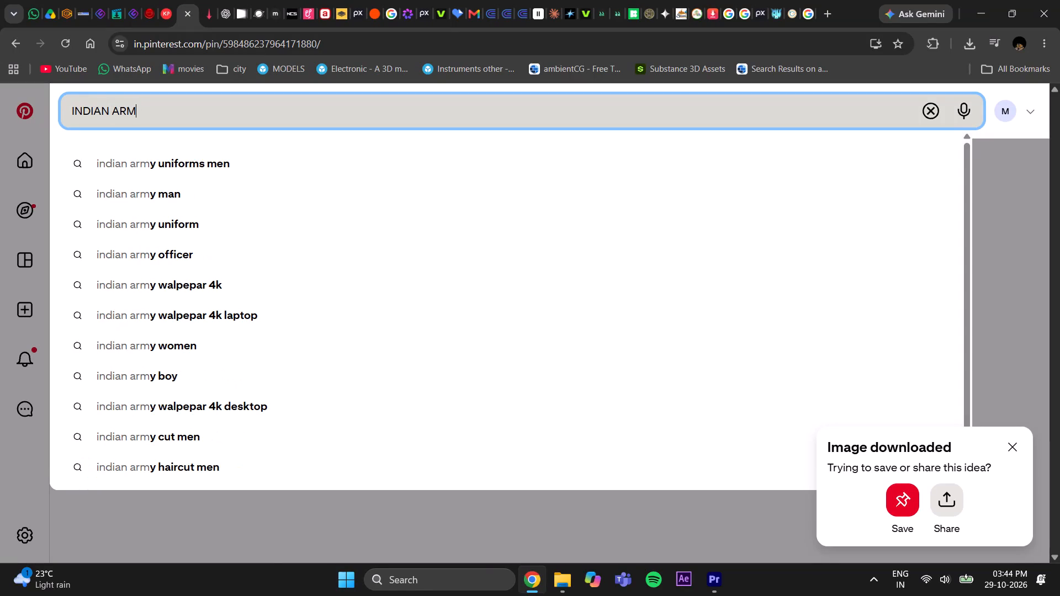
Search Pinterest for "INDIAN ARMFORCES" and look through the image results for usable armed forces pictures.
{"action": "type", "text": "FORCES"}
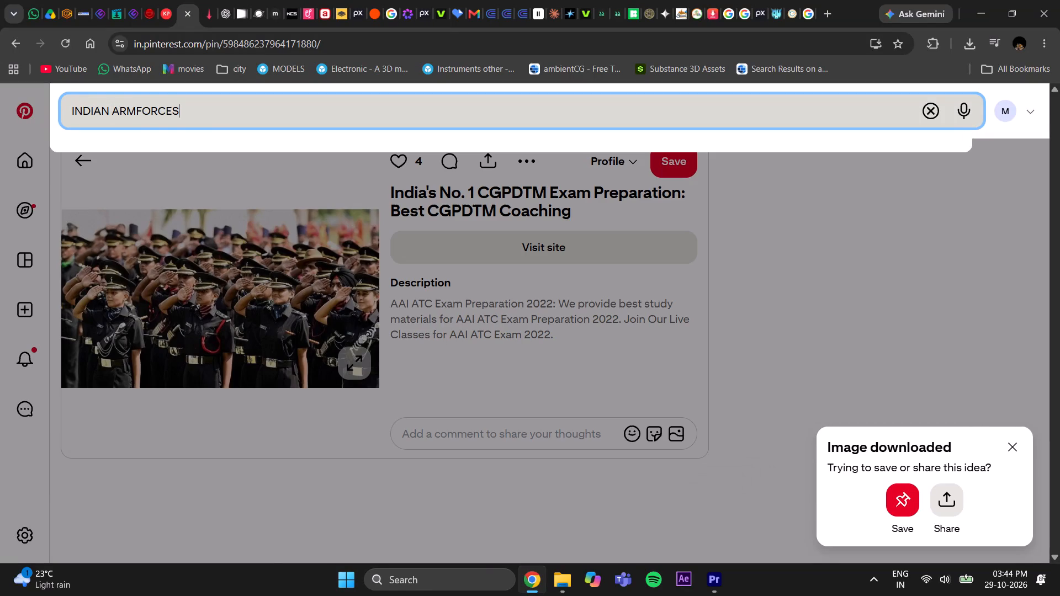
{"action": "key", "text": "Return"}
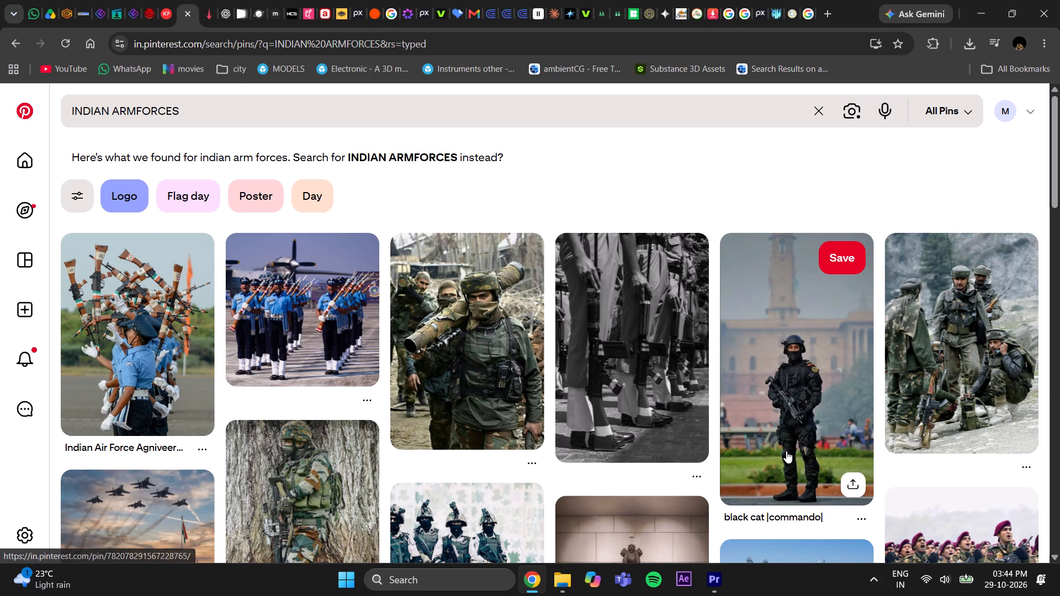
{"action": "scroll", "coordinate": [782, 462], "scroll_direction": "down", "scroll_amount": 4}
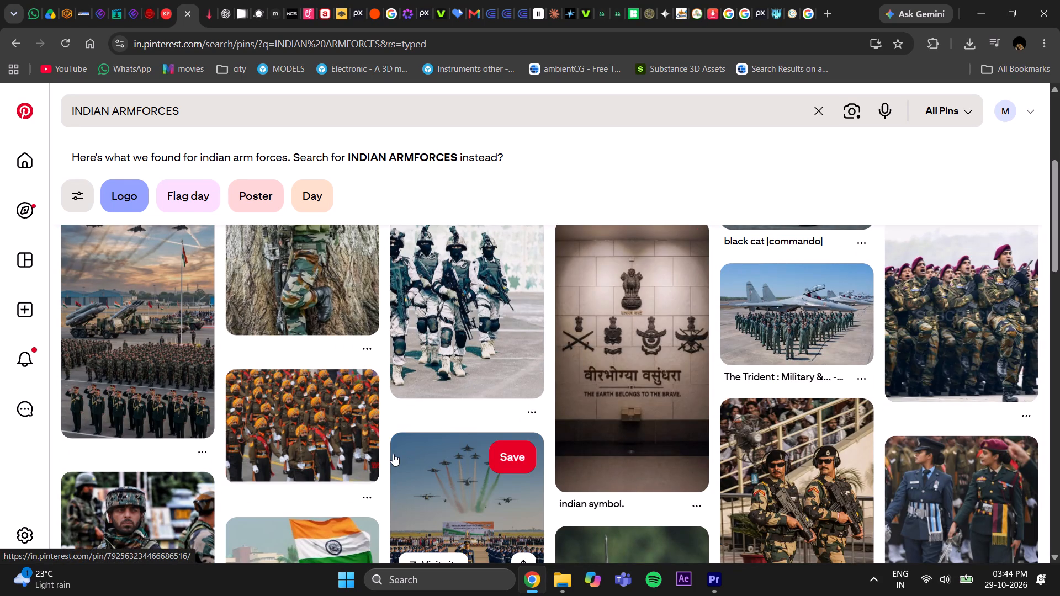
{"action": "scroll", "coordinate": [393, 453], "scroll_direction": "up", "scroll_amount": 1}
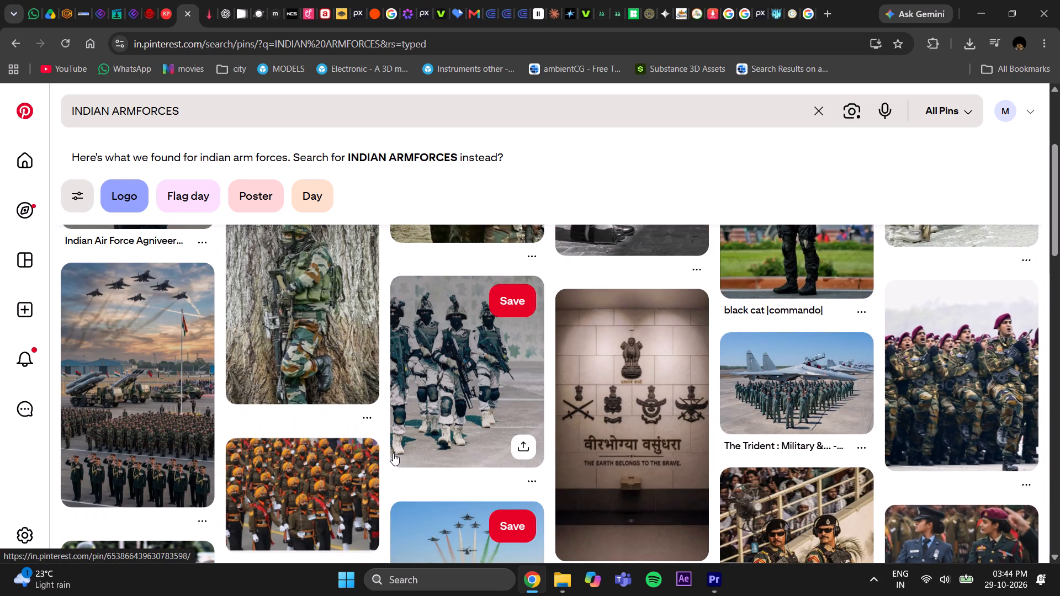
{"action": "scroll", "coordinate": [393, 453], "scroll_direction": "up", "scroll_amount": 1}
{"action": "scroll", "coordinate": [393, 453], "scroll_direction": "down", "scroll_amount": 4}
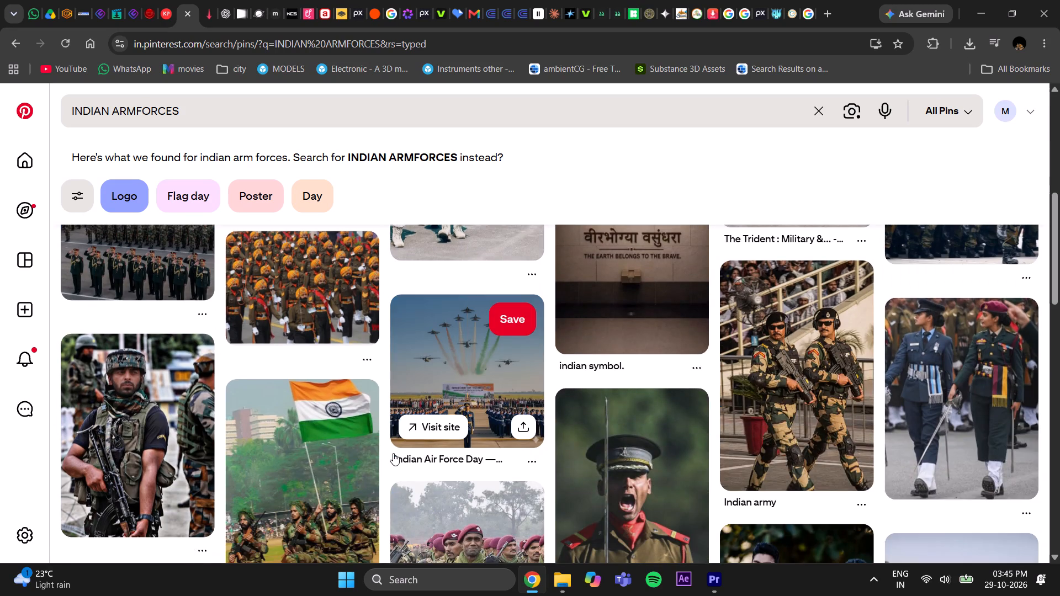
{"action": "scroll", "coordinate": [393, 453], "scroll_direction": "down", "scroll_amount": 4}
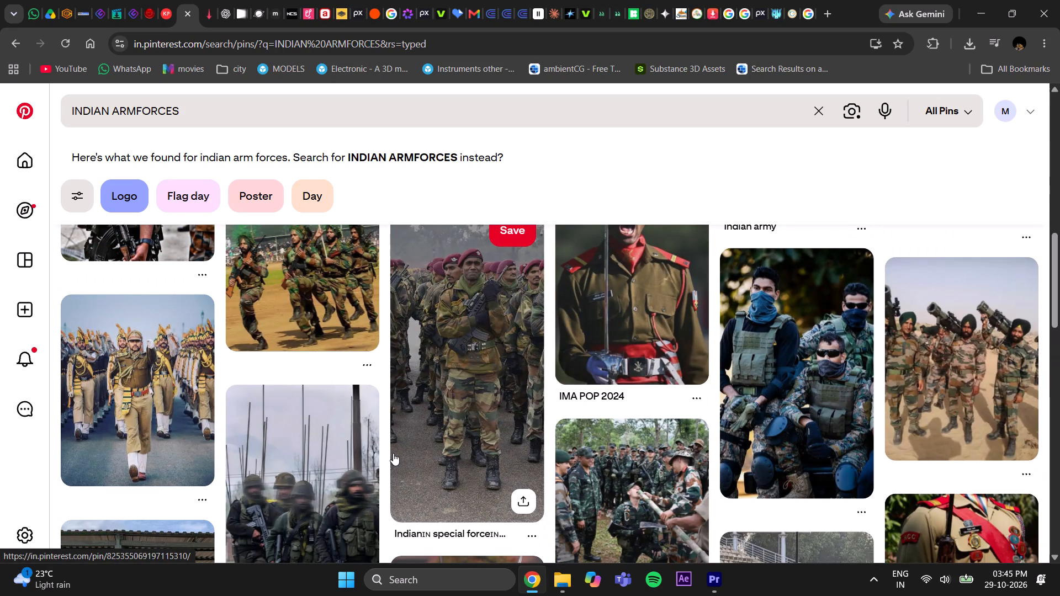
{"action": "scroll", "coordinate": [393, 453], "scroll_direction": "down", "scroll_amount": 1}
{"action": "scroll", "coordinate": [393, 453], "scroll_direction": "up", "scroll_amount": 5}
{"action": "scroll", "coordinate": [393, 453], "scroll_direction": "down", "scroll_amount": 3}
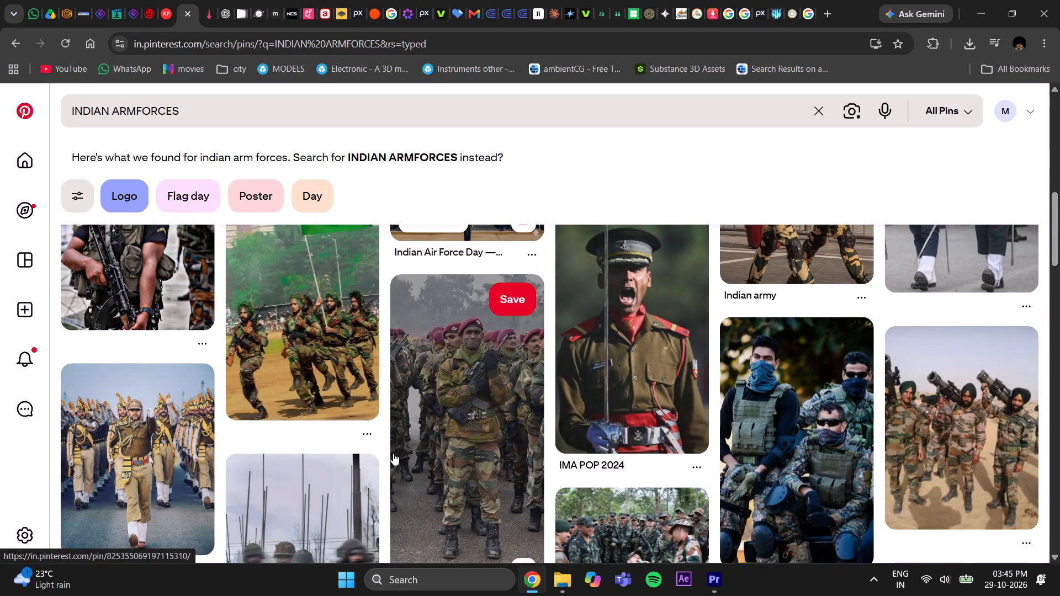
{"action": "scroll", "coordinate": [393, 453], "scroll_direction": "up", "scroll_amount": 14}
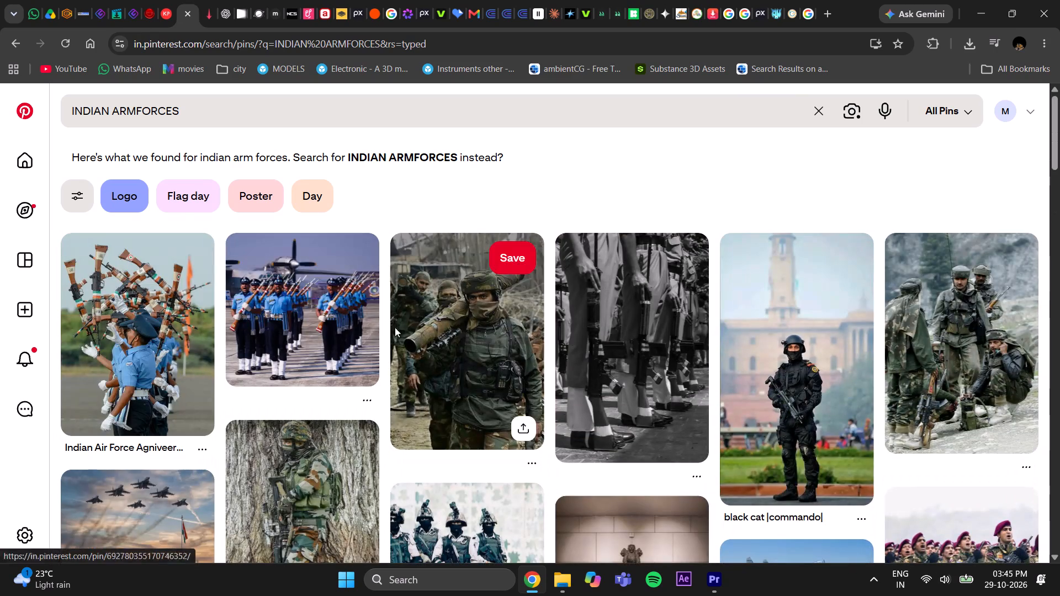
Extend the search to "INDIAN ARMFORCES VIDEO" and look through the video results for usable parade footage.
{"action": "left_click", "coordinate": [260, 117]}
{"action": "key", "text": "space"}
{"action": "type", "text": "VIDEO"}
{"action": "key", "text": "Return"}
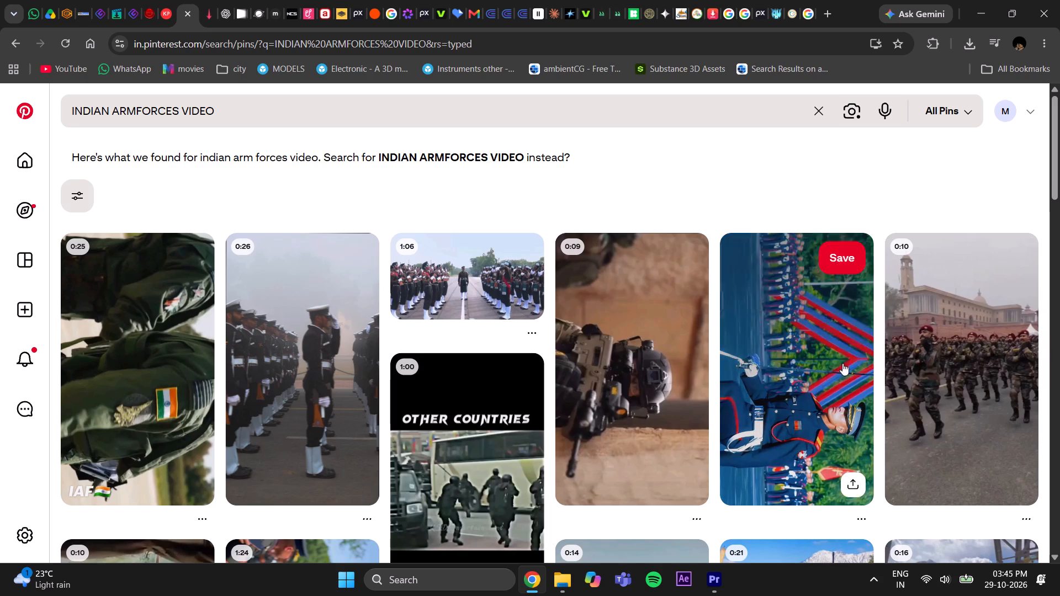
{"action": "scroll", "coordinate": [599, 368], "scroll_direction": "down", "scroll_amount": 4}
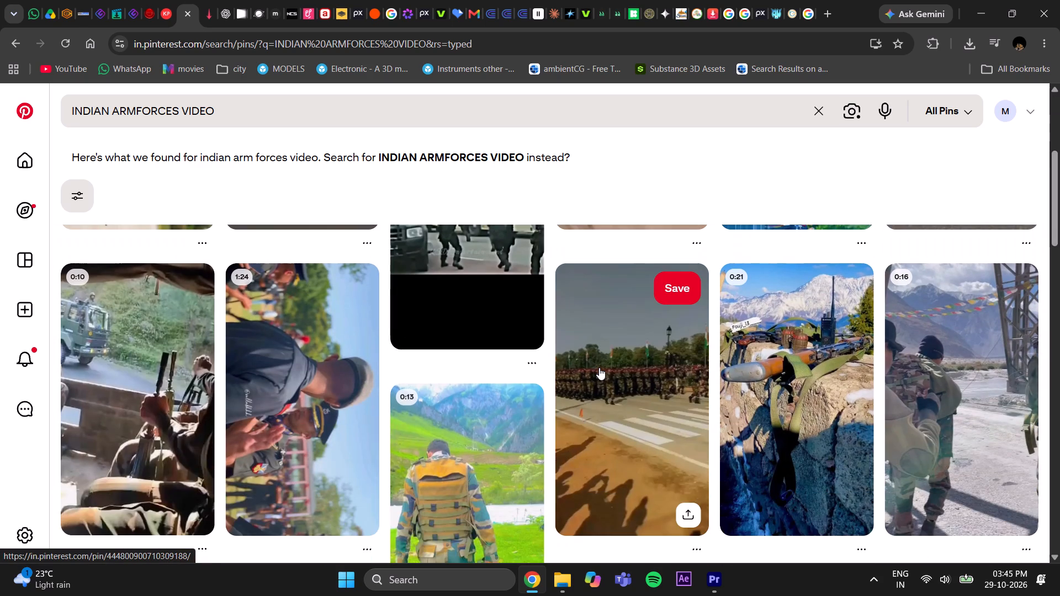
{"action": "scroll", "coordinate": [599, 368], "scroll_direction": "down", "scroll_amount": 4}
{"action": "scroll", "coordinate": [599, 368], "scroll_direction": "up", "scroll_amount": 4}
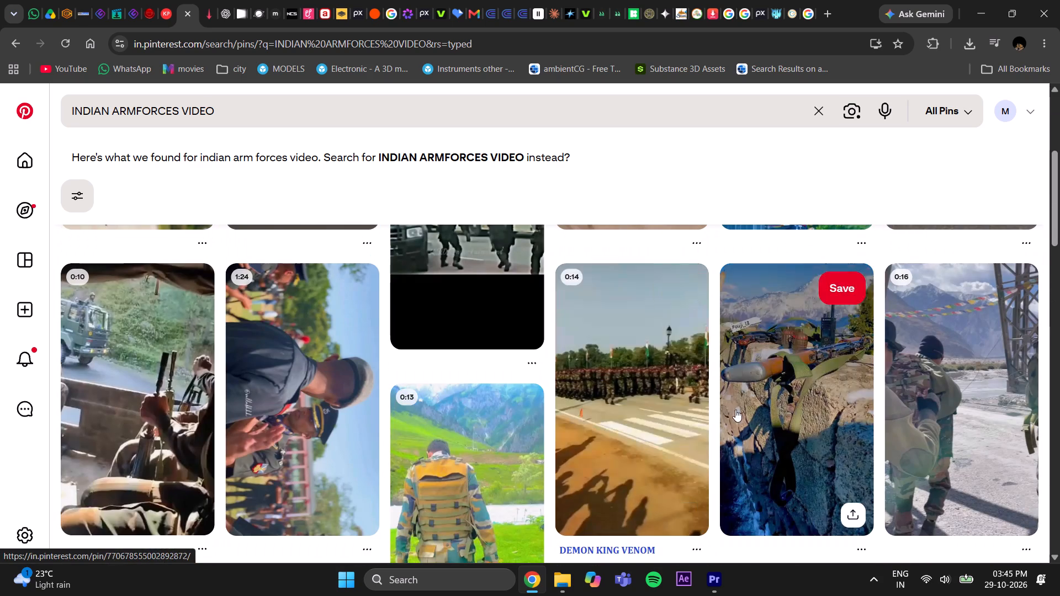
{"action": "scroll", "coordinate": [684, 395], "scroll_direction": "down", "scroll_amount": 5}
{"action": "scroll", "coordinate": [543, 380], "scroll_direction": "down", "scroll_amount": 2}
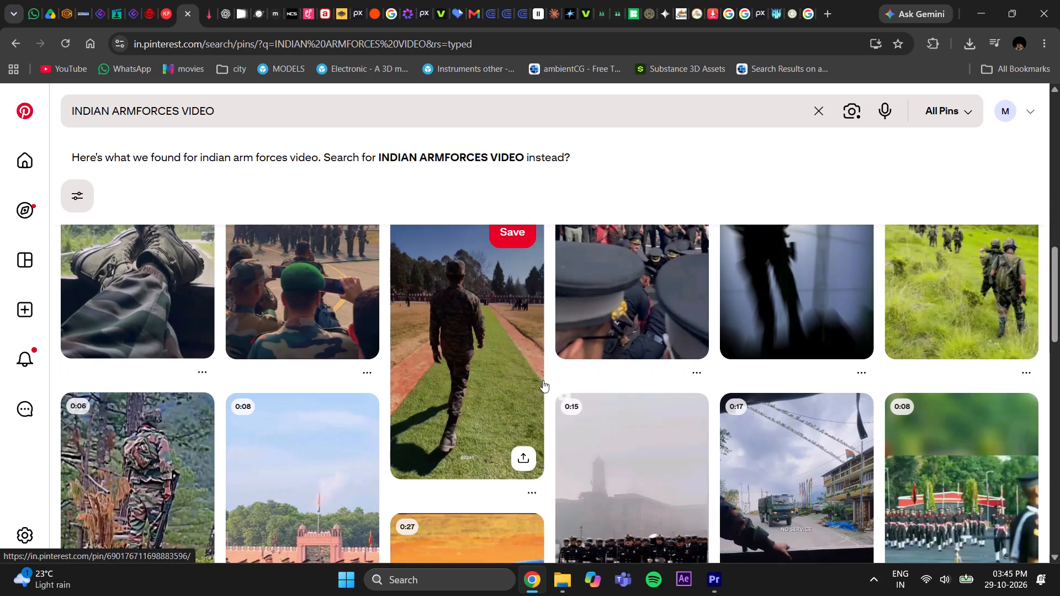
{"action": "scroll", "coordinate": [402, 383], "scroll_direction": "down", "scroll_amount": 2}
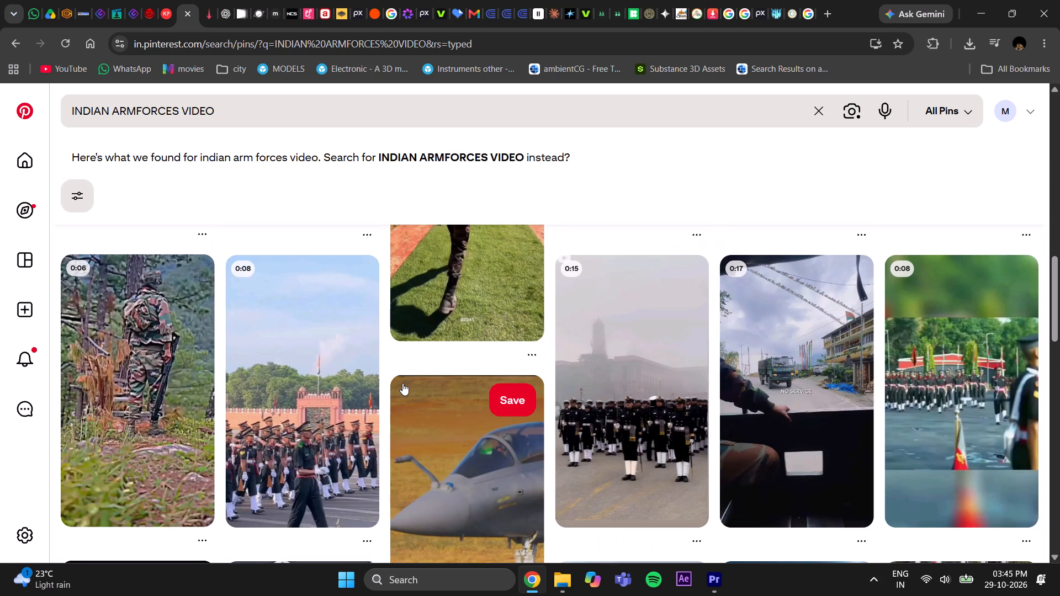
Open the 0:08 video pin of officers marching on parade and look through its related videos.
{"action": "left_click", "coordinate": [296, 460]}
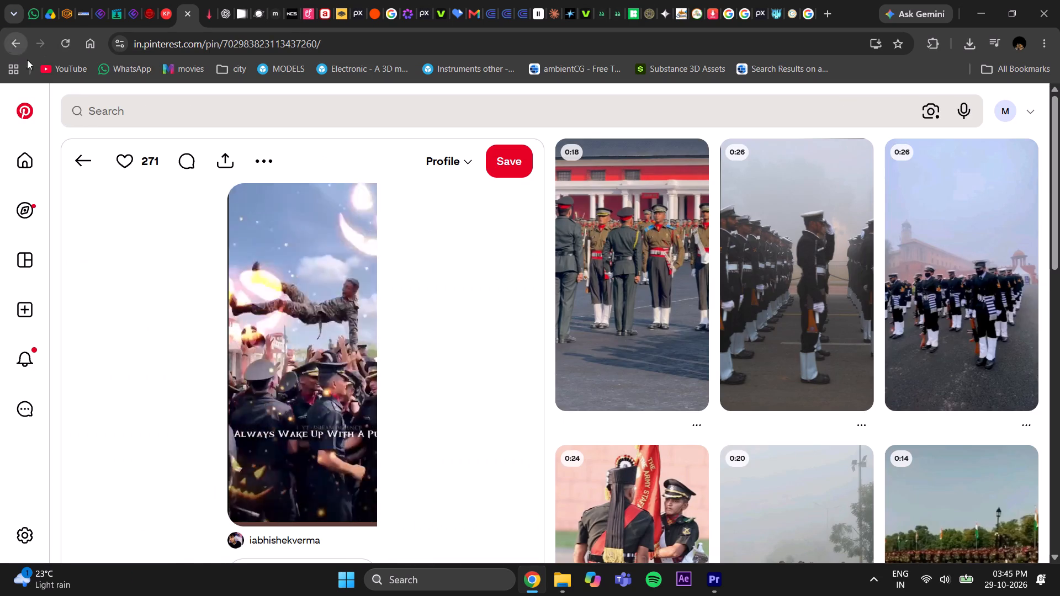
{"action": "scroll", "coordinate": [724, 383], "scroll_direction": "down", "scroll_amount": 5}
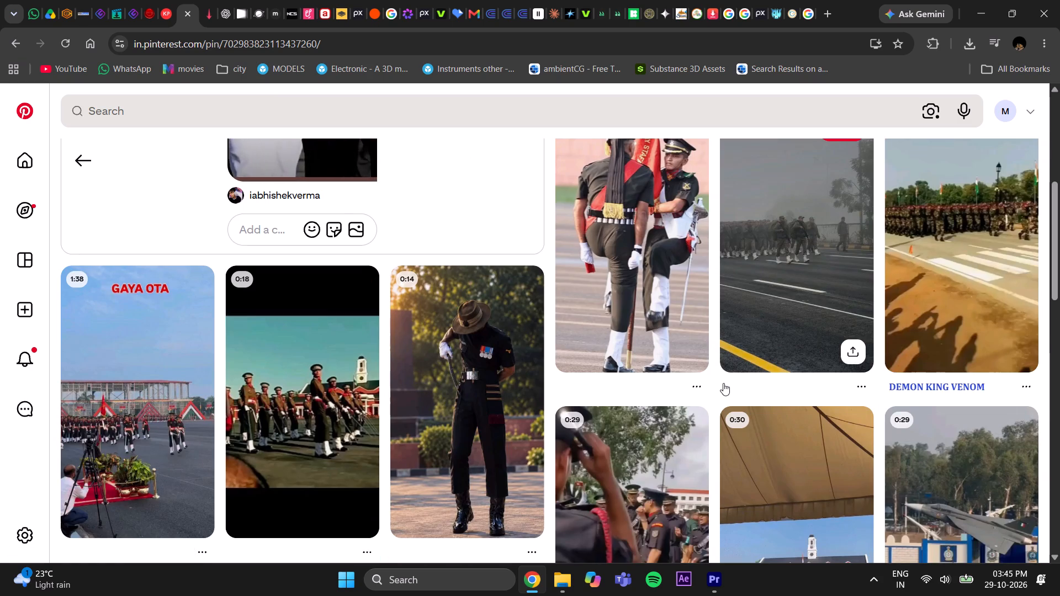
{"action": "scroll", "coordinate": [723, 383], "scroll_direction": "down", "scroll_amount": 3}
{"action": "scroll", "coordinate": [723, 383], "scroll_direction": "up", "scroll_amount": 1}
{"action": "scroll", "coordinate": [723, 383], "scroll_direction": "down", "scroll_amount": 2}
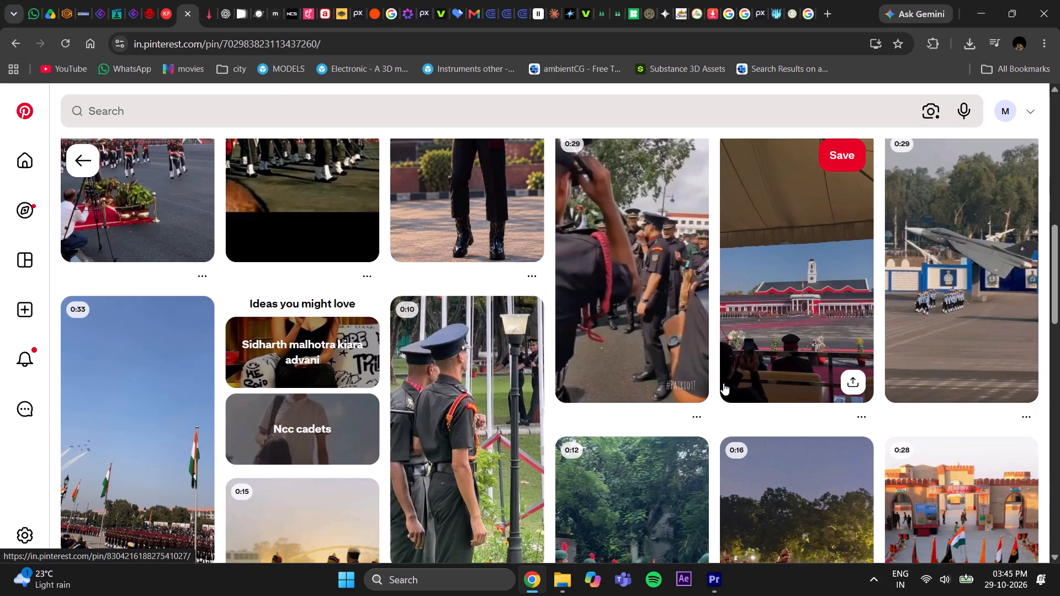
{"action": "scroll", "coordinate": [723, 383], "scroll_direction": "down", "scroll_amount": 3}
{"action": "scroll", "coordinate": [723, 383], "scroll_direction": "up", "scroll_amount": 1}
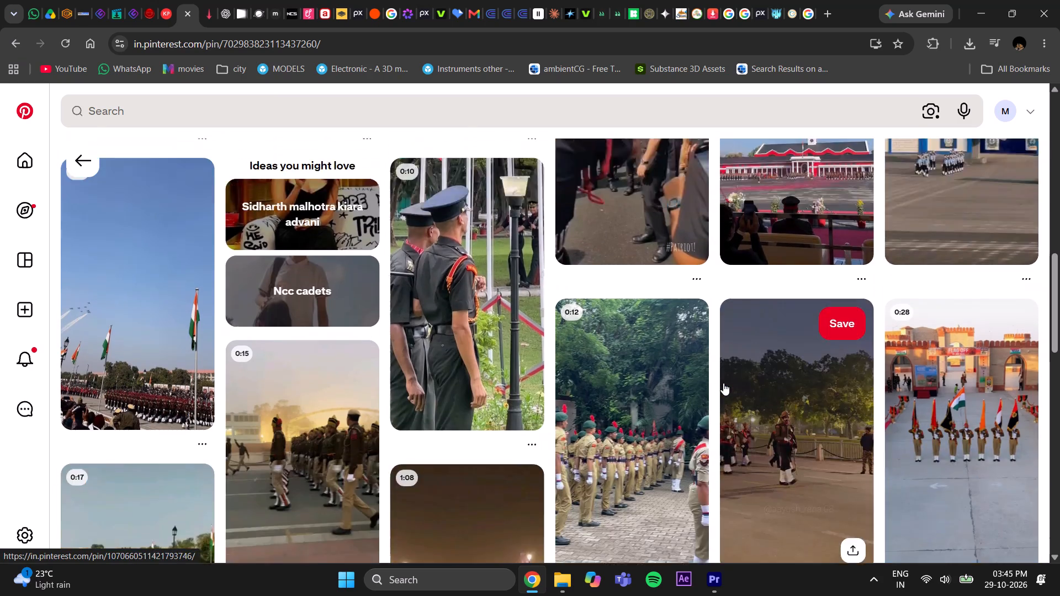
{"action": "scroll", "coordinate": [723, 383], "scroll_direction": "up", "scroll_amount": 2}
{"action": "scroll", "coordinate": [723, 383], "scroll_direction": "down", "scroll_amount": 1}
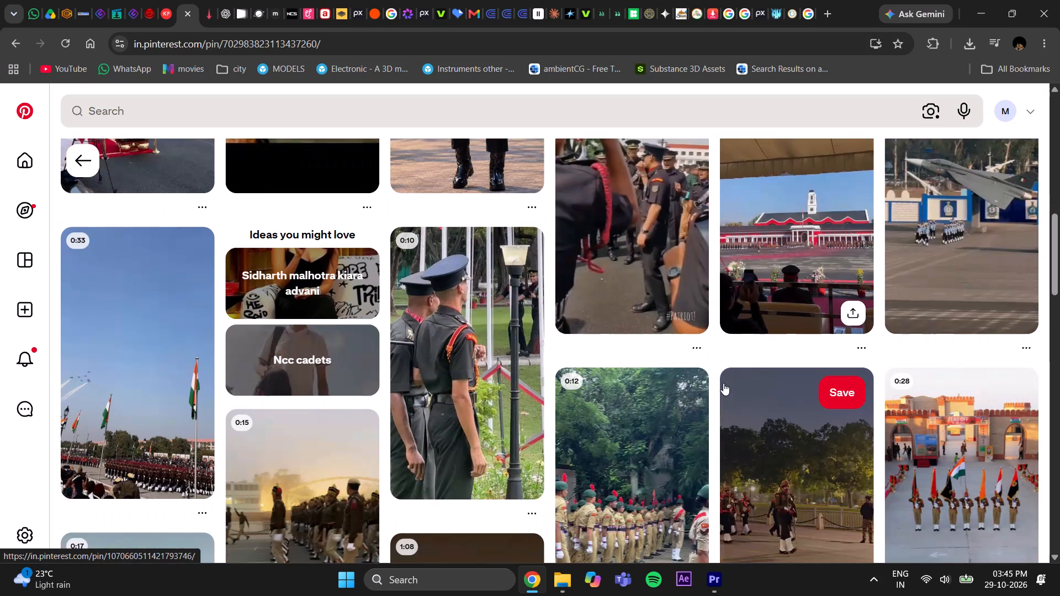
{"action": "scroll", "coordinate": [723, 383], "scroll_direction": "down", "scroll_amount": 3}
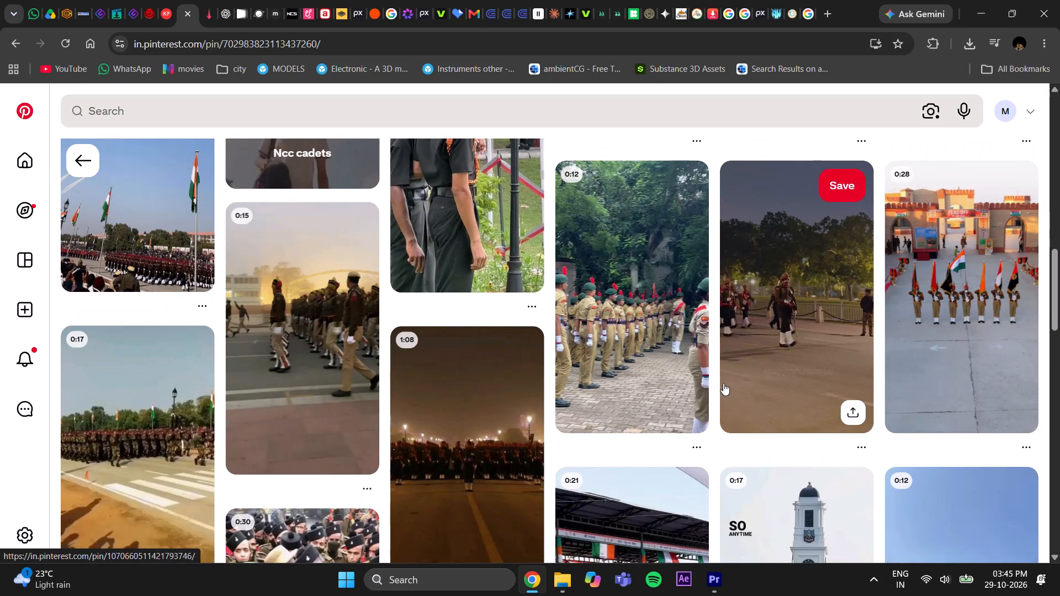
Preview the related night-time Assam Rifles contingent rehearsal video, and return to the "INDIAN ARMFORCES VIDEO" results.
{"action": "left_click", "coordinate": [810, 342]}
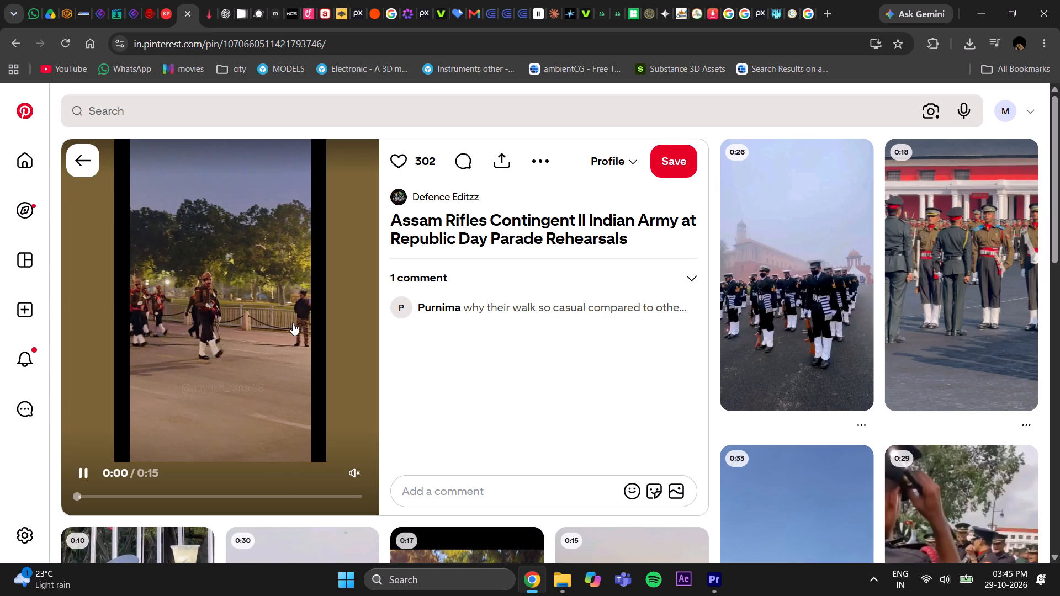
{"action": "left_click", "coordinate": [0, 36]}
{"action": "left_click", "coordinate": [0, 36]}
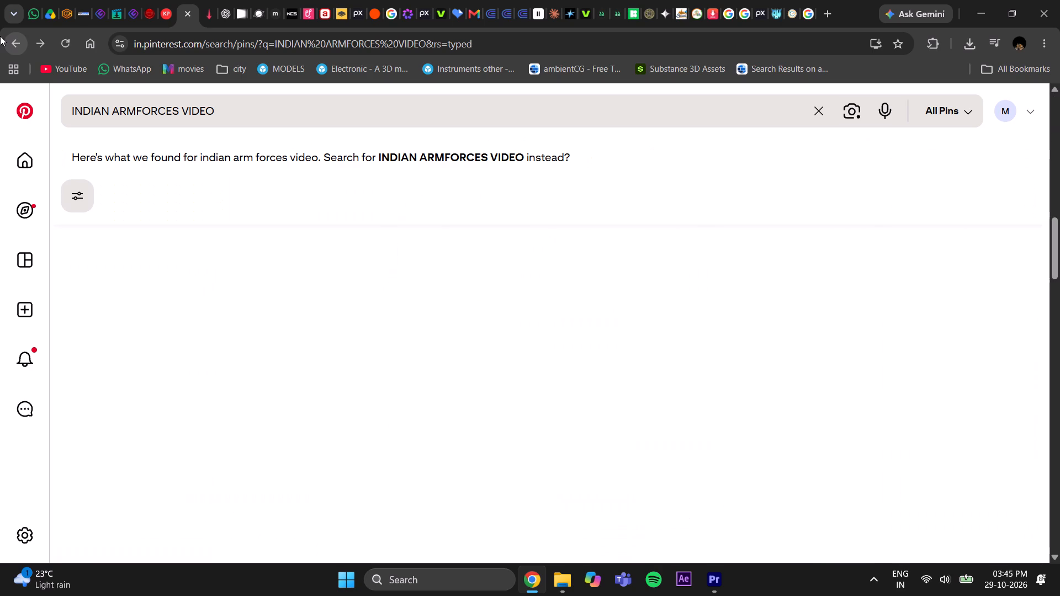
Preview the maroon-cap parade video "Sukoon" at about 0:11 and 0:21, and return to the video results to check more clips.
{"action": "scroll", "coordinate": [330, 372], "scroll_direction": "down", "scroll_amount": 3}
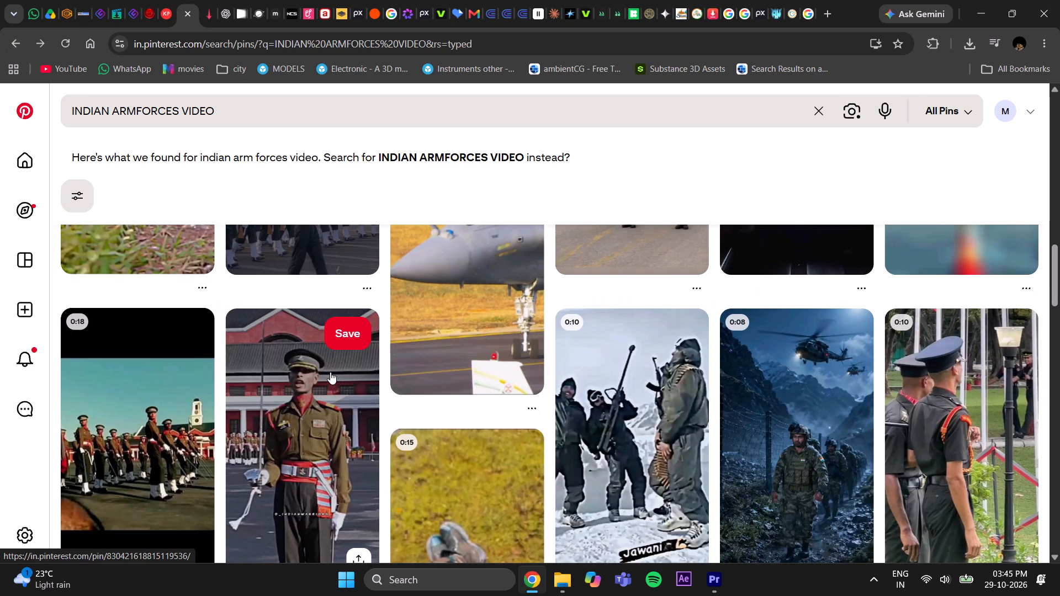
{"action": "scroll", "coordinate": [330, 372], "scroll_direction": "down", "scroll_amount": 5}
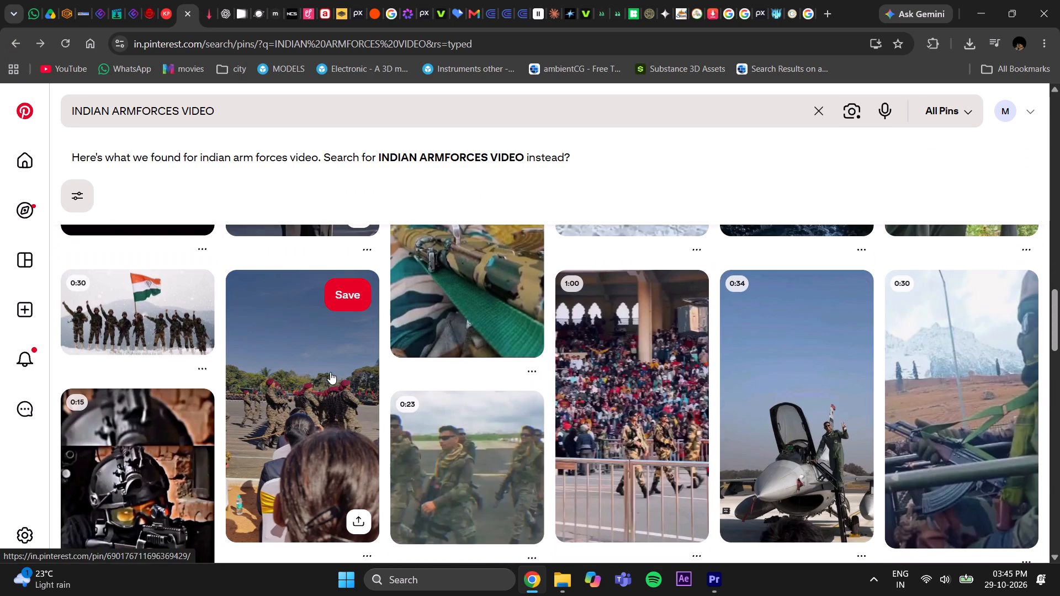
{"action": "left_click", "coordinate": [330, 372]}
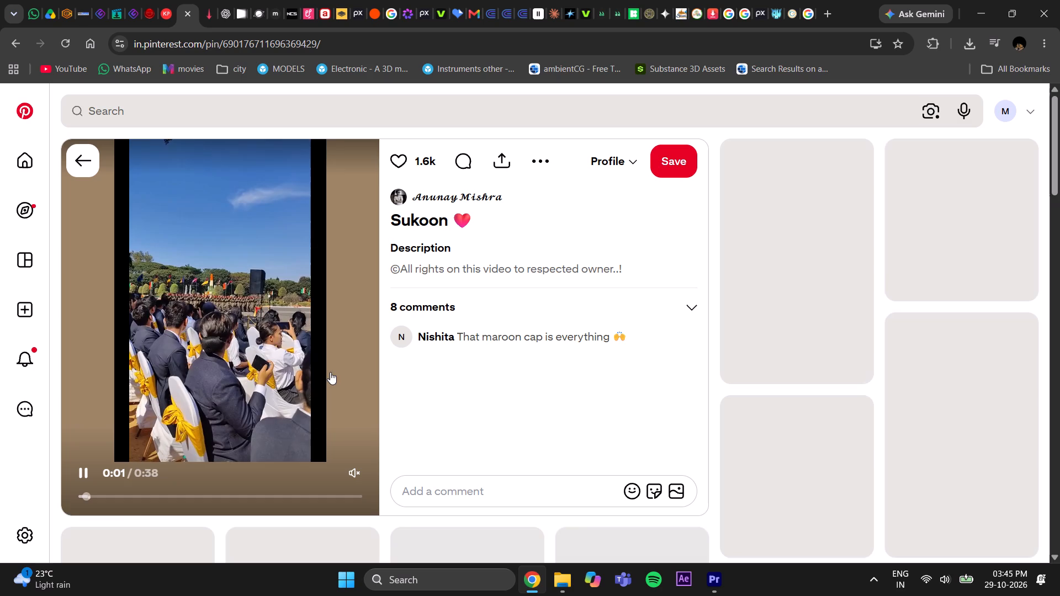
{"action": "left_click_drag", "start_coordinate": [98, 493], "coordinate": [162, 486]}
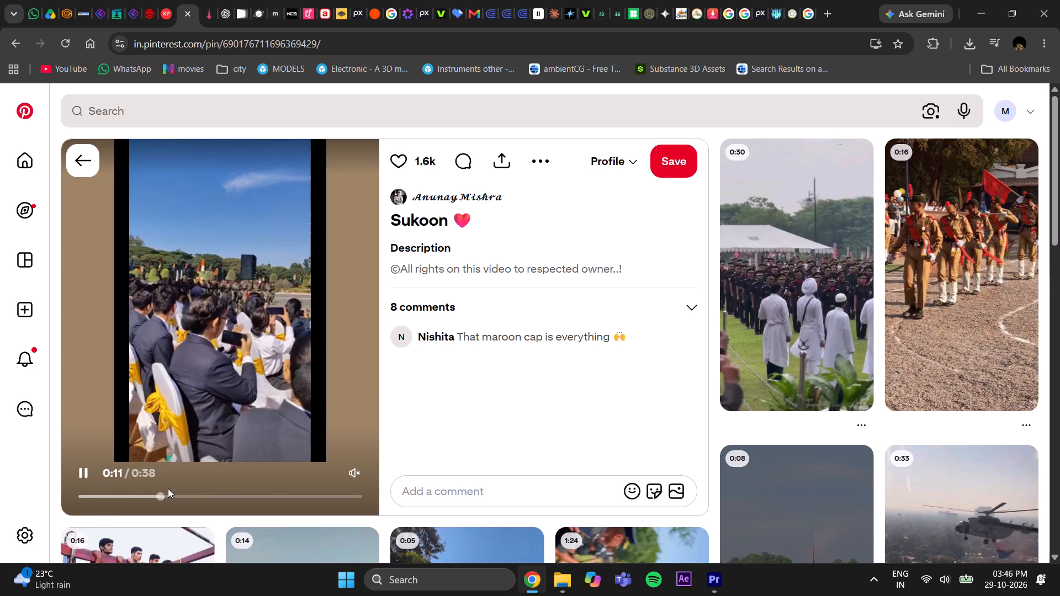
{"action": "left_click", "coordinate": [241, 496]}
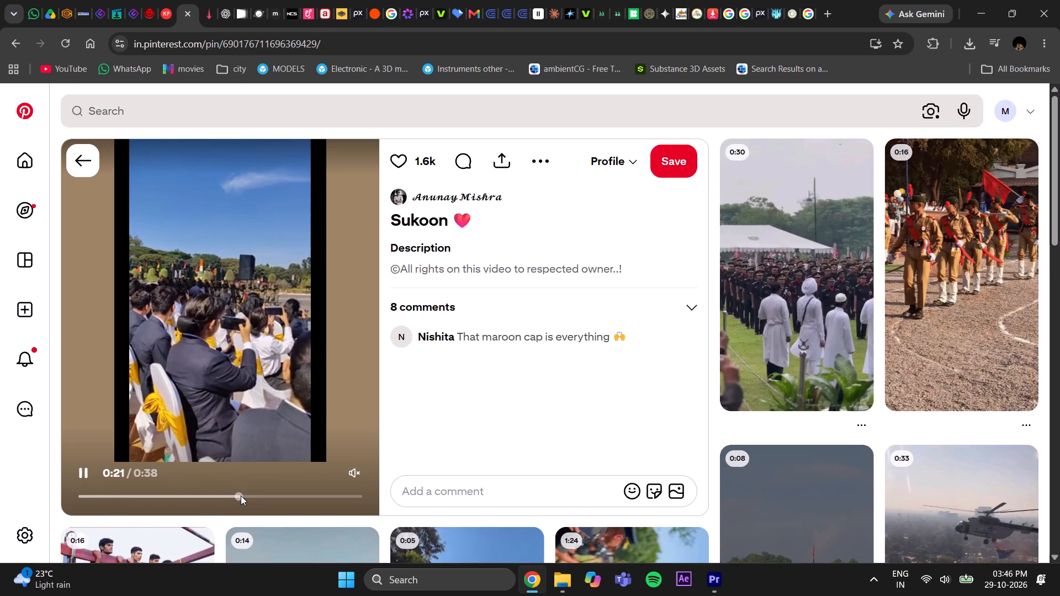
{"action": "left_click", "coordinate": [1, 37]}
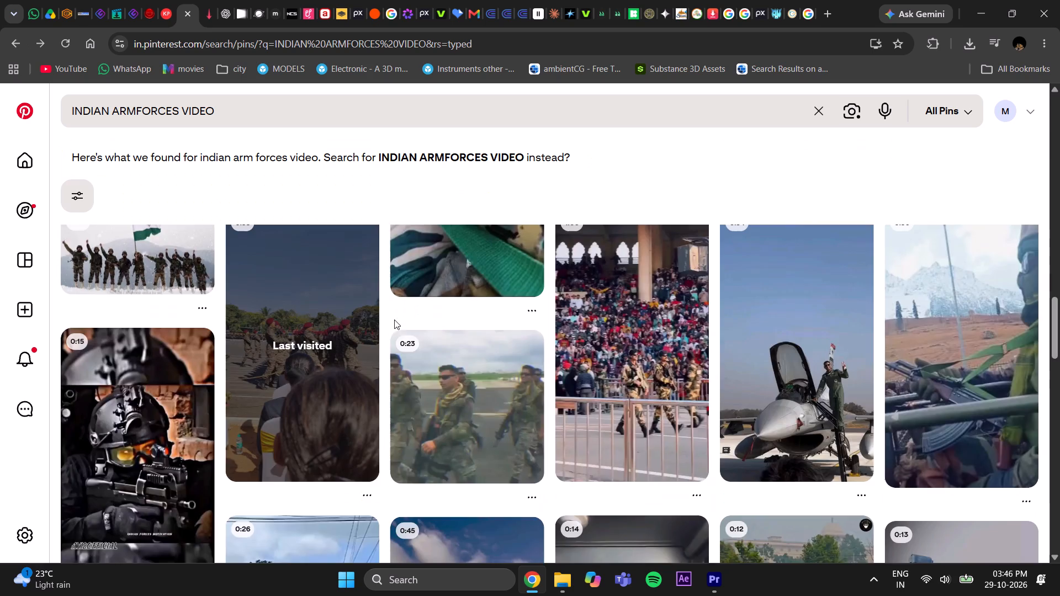
{"action": "scroll", "coordinate": [394, 320], "scroll_direction": "down", "scroll_amount": 6}
{"action": "scroll", "coordinate": [394, 320], "scroll_direction": "up", "scroll_amount": 18}
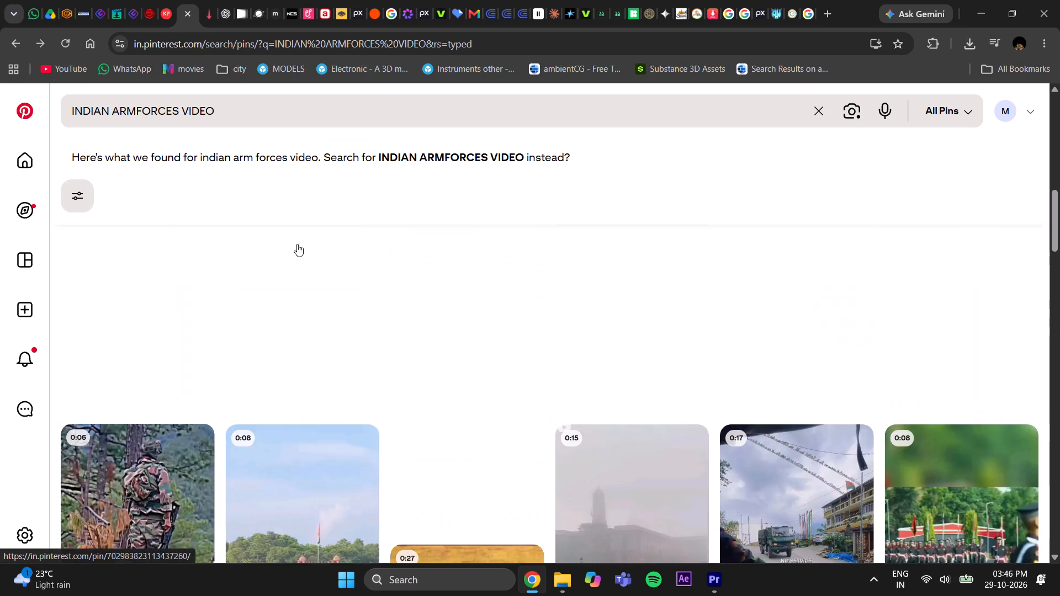
Go back to the "INDIAN ARMFORCES" image results and download the picture of fighter jets flying over missile trucks and saluting soldiers.
{"action": "left_click", "coordinate": [13, 39]}
{"action": "scroll", "coordinate": [308, 340], "scroll_direction": "down", "scroll_amount": 6}
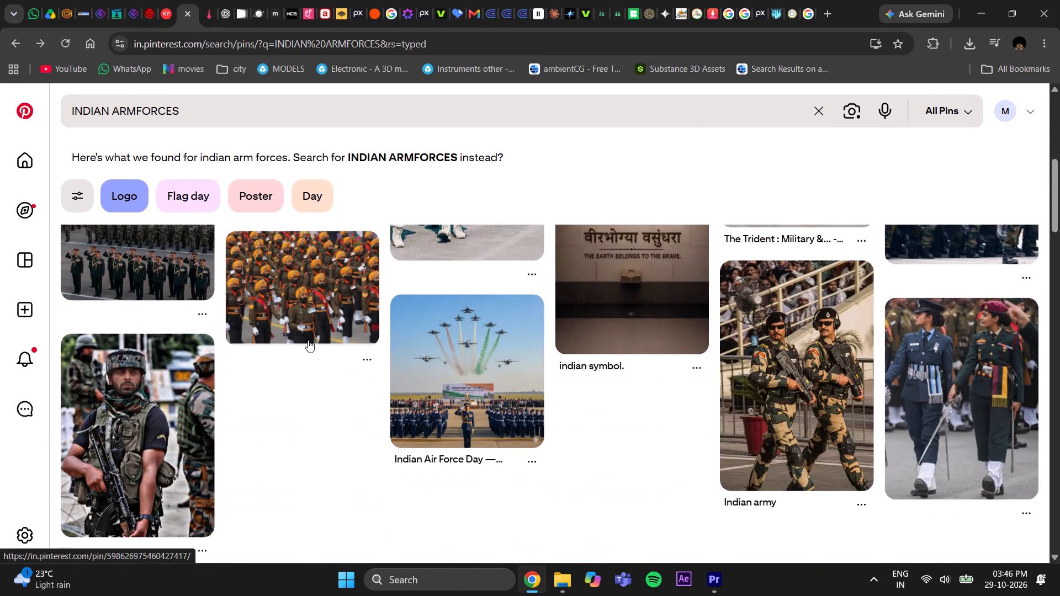
{"action": "scroll", "coordinate": [308, 339], "scroll_direction": "up", "scroll_amount": 3}
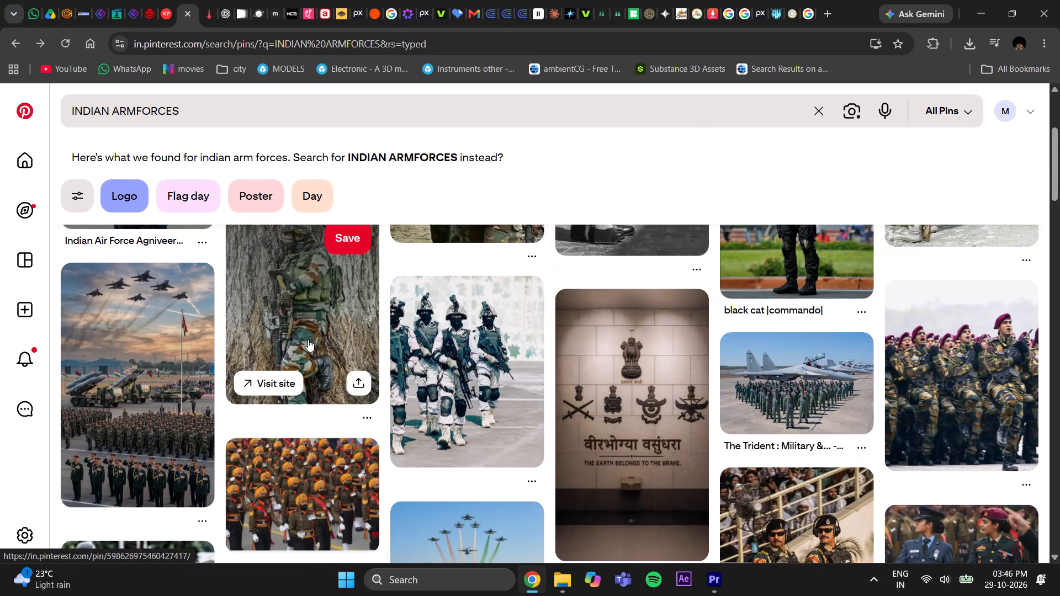
{"action": "scroll", "coordinate": [303, 337], "scroll_direction": "down", "scroll_amount": 6}
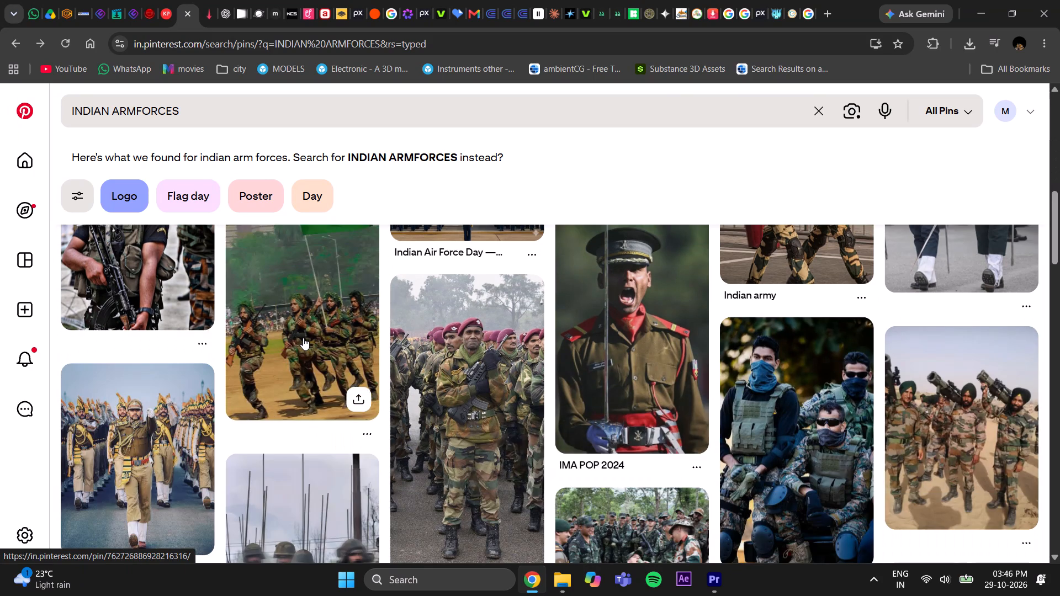
{"action": "scroll", "coordinate": [303, 338], "scroll_direction": "up", "scroll_amount": 7}
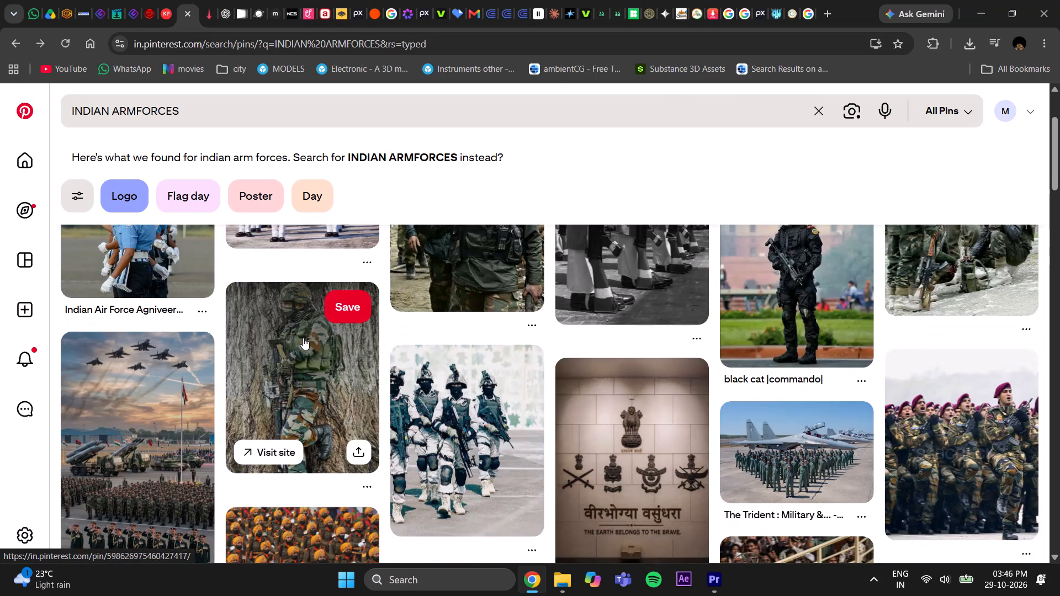
{"action": "scroll", "coordinate": [303, 338], "scroll_direction": "down", "scroll_amount": 2}
{"action": "left_click", "coordinate": [94, 351]}
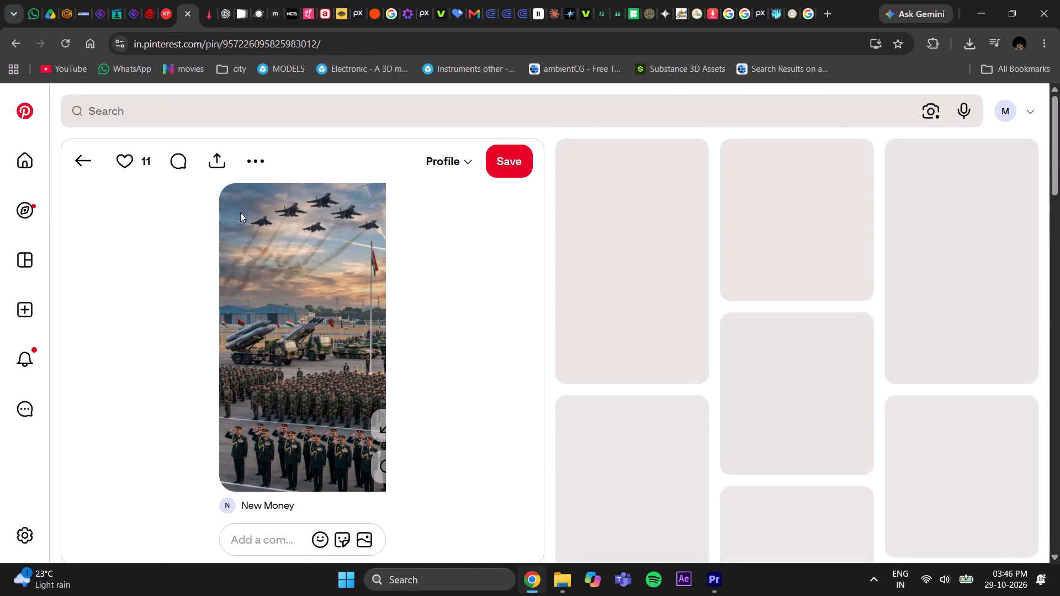
{"action": "left_click", "coordinate": [260, 155]}
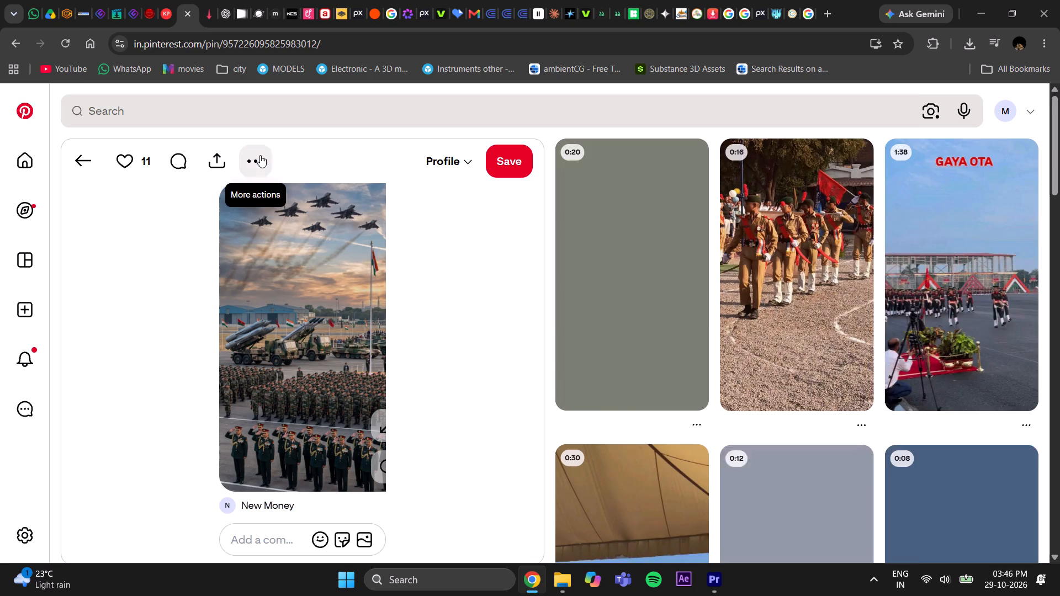
{"action": "left_click", "coordinate": [258, 200]}
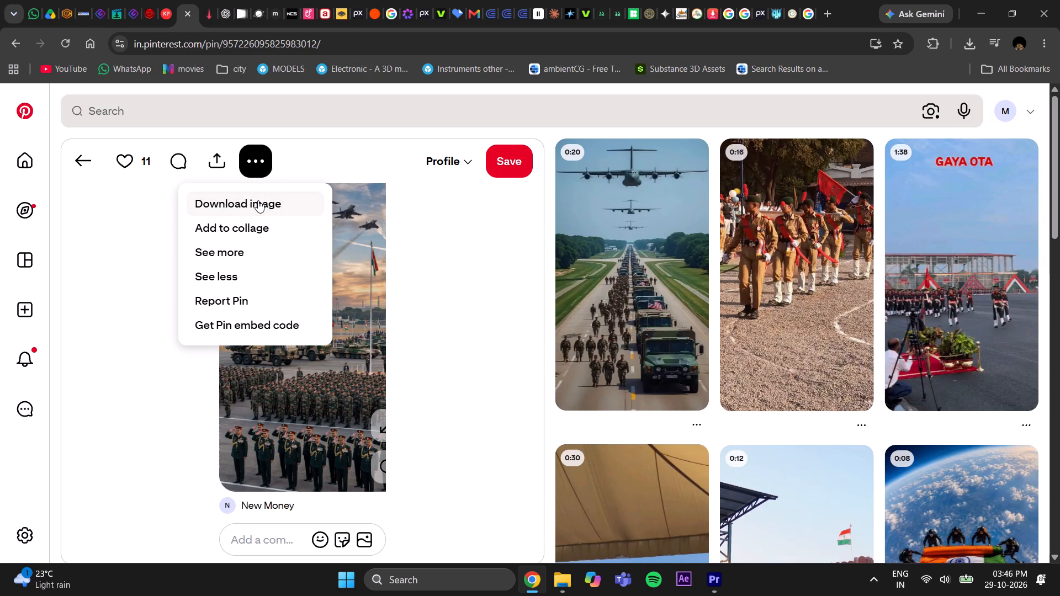
Download the picture of fighter jets flying over missile trucks and saluting soldiers.
{"action": "left_click", "coordinate": [258, 200]}
{"action": "left_click", "coordinate": [430, 253]}
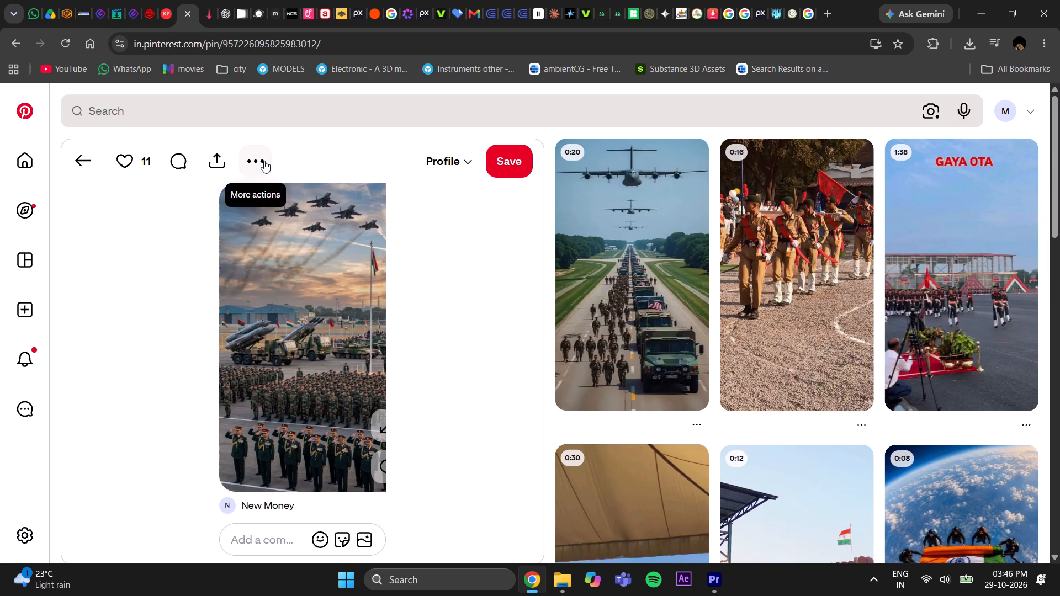
{"action": "left_click", "coordinate": [264, 161]}
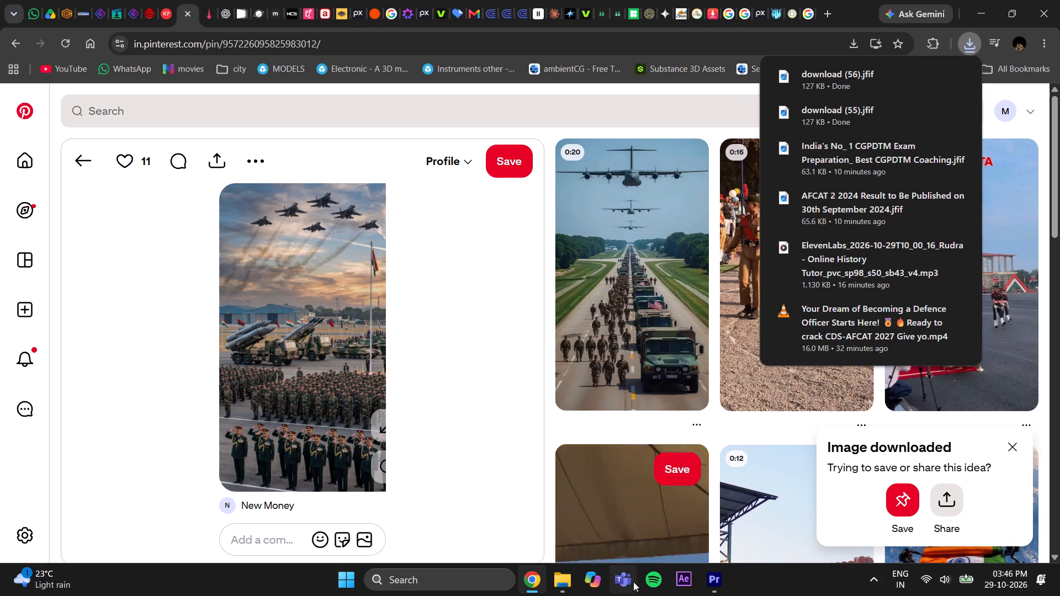
Switch to the Downloads folder in File Explorer and delete the duplicate picture download (56).jfif.
{"action": "left_click", "coordinate": [724, 584]}
{"action": "left_click", "coordinate": [562, 577]}
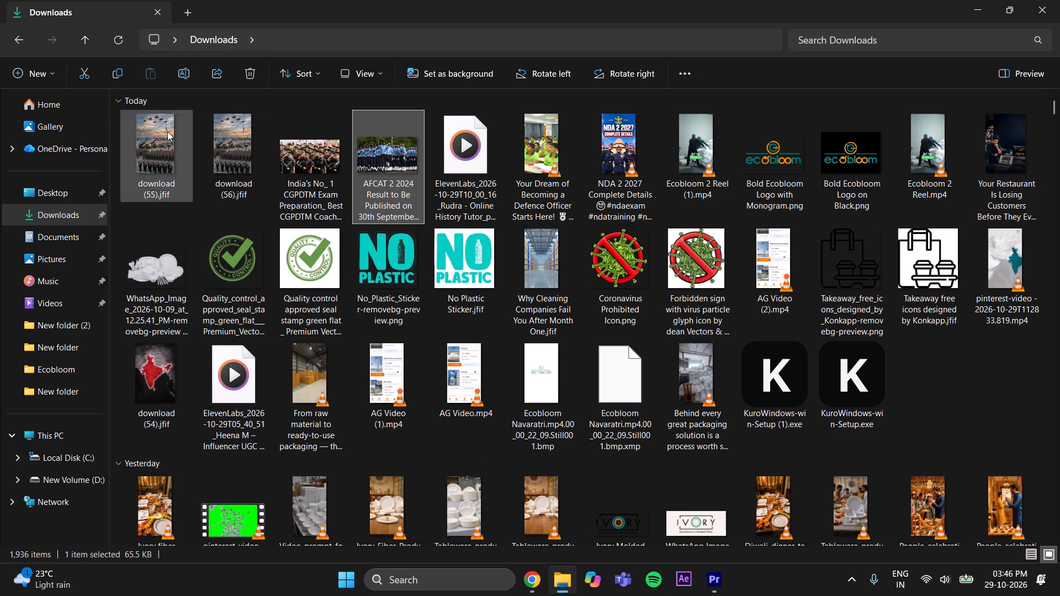
{"action": "left_click", "coordinate": [241, 147]}
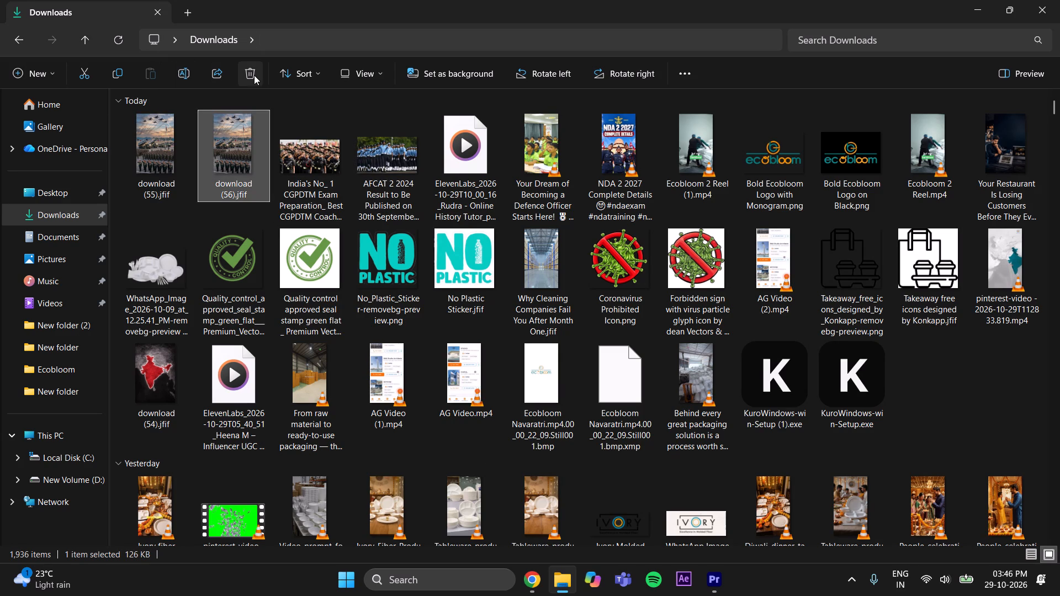
{"action": "left_click", "coordinate": [248, 73]}
Bring download (55).jfif into Premiere Pro and place it on V1 directly after the opening CDS - AFCAT 2027 clips.
{"action": "left_click", "coordinate": [175, 166]}
{"action": "left_click_drag", "start_coordinate": [155, 163], "coordinate": [402, 184]}
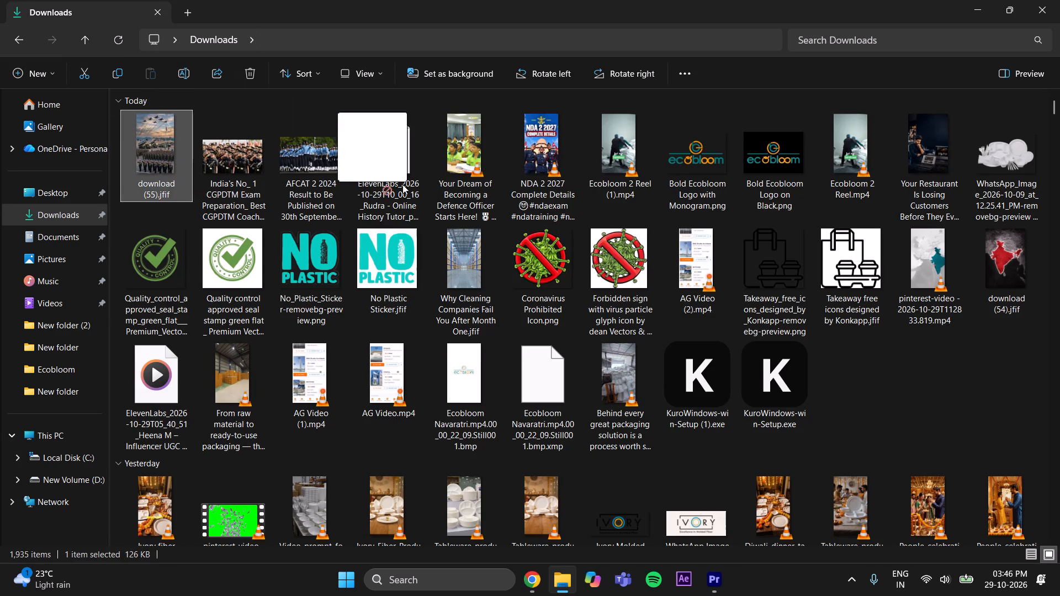
{"action": "left_click_drag", "start_coordinate": [402, 184], "coordinate": [389, 67]}
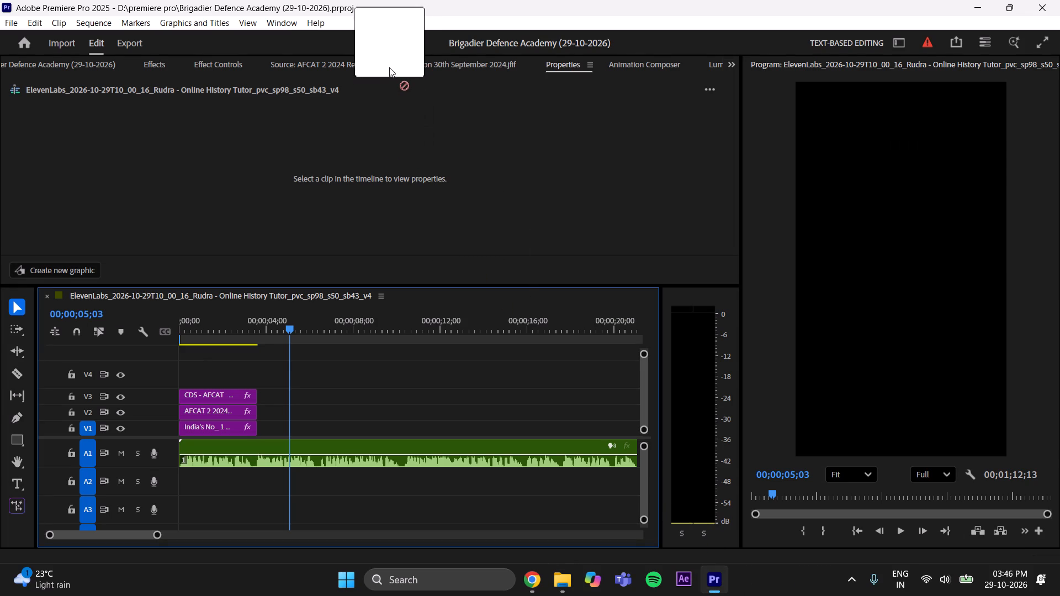
{"action": "left_click_drag", "start_coordinate": [389, 67], "coordinate": [397, 145]}
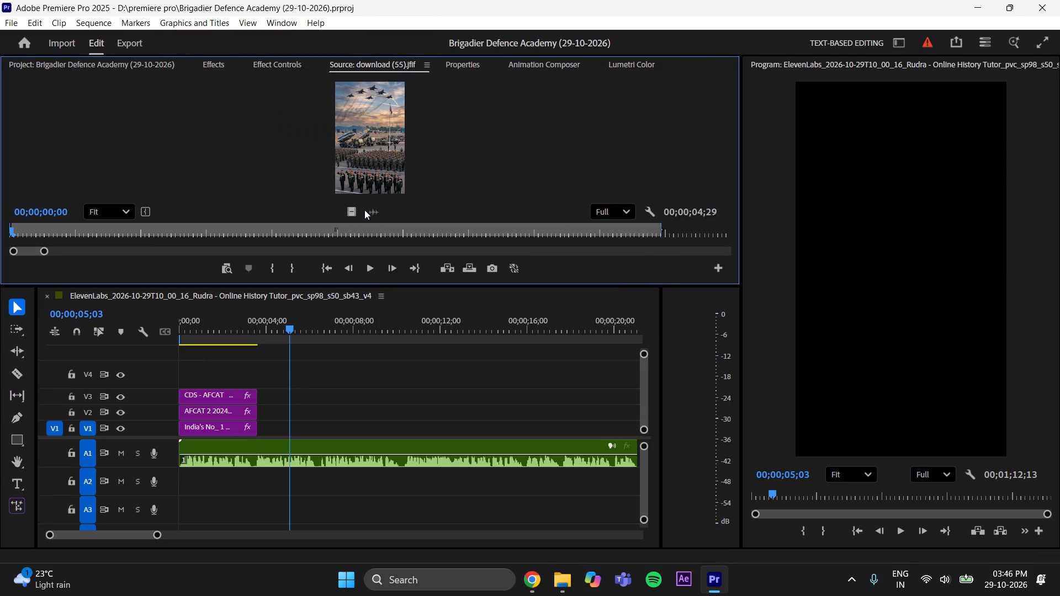
{"action": "left_click_drag", "start_coordinate": [296, 329], "coordinate": [236, 352]}
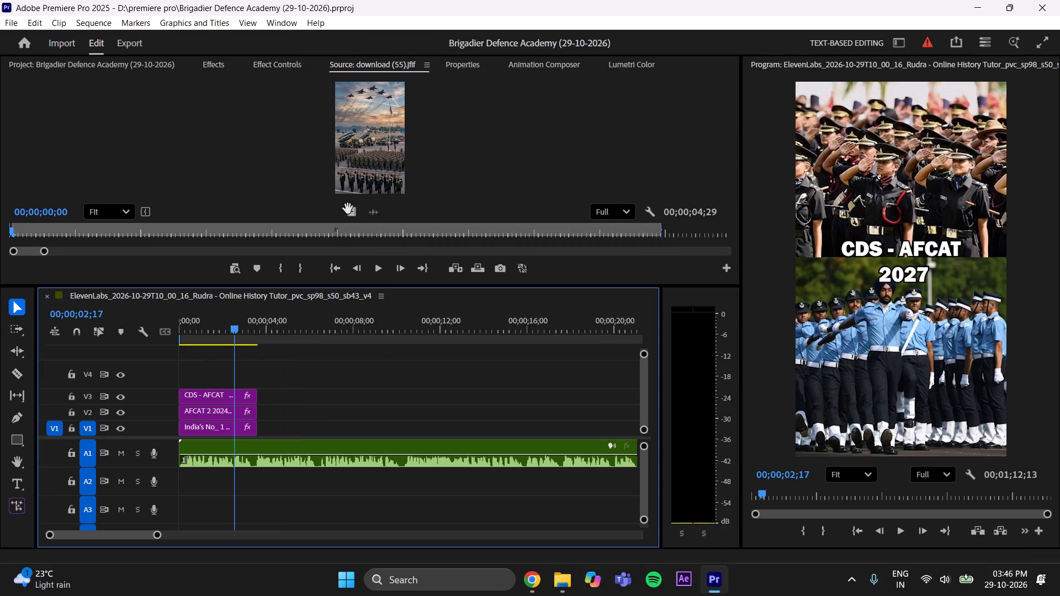
{"action": "left_click_drag", "start_coordinate": [349, 207], "coordinate": [261, 435]}
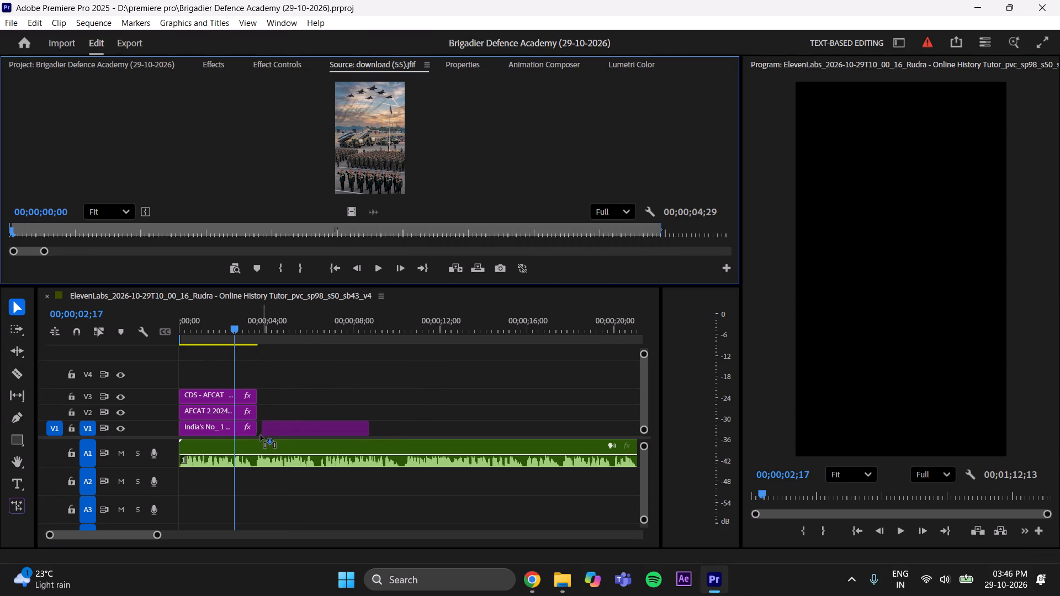
{"action": "left_click_drag", "start_coordinate": [261, 435], "coordinate": [258, 435]}
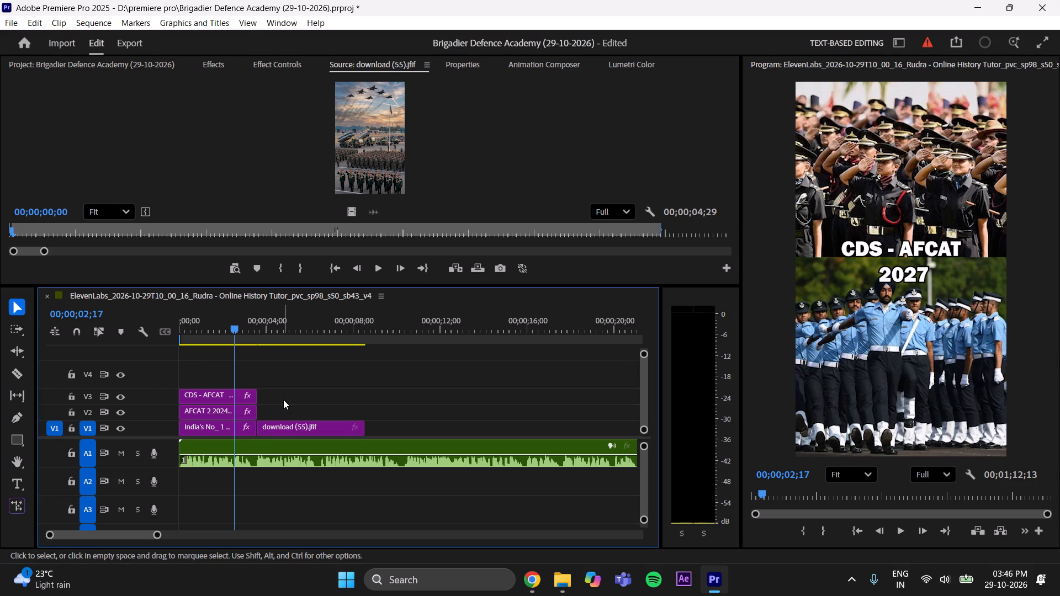
Move the fighter-jets picture aside and trim the end of the saluting-officers clip on V1 to a duration of 00;00;03;19.
{"action": "left_click_drag", "start_coordinate": [160, 536], "coordinate": [140, 539]}
{"action": "left_click_drag", "start_coordinate": [399, 427], "coordinate": [415, 427]}
{"action": "left_click", "coordinate": [364, 433]}
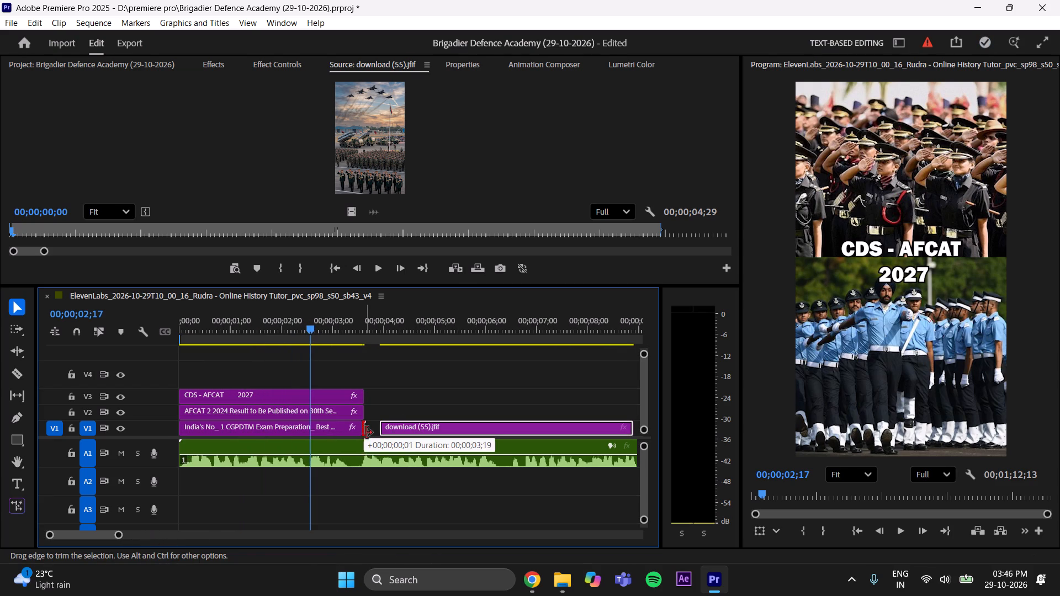
{"action": "left_click_drag", "start_coordinate": [368, 430], "coordinate": [364, 437]}
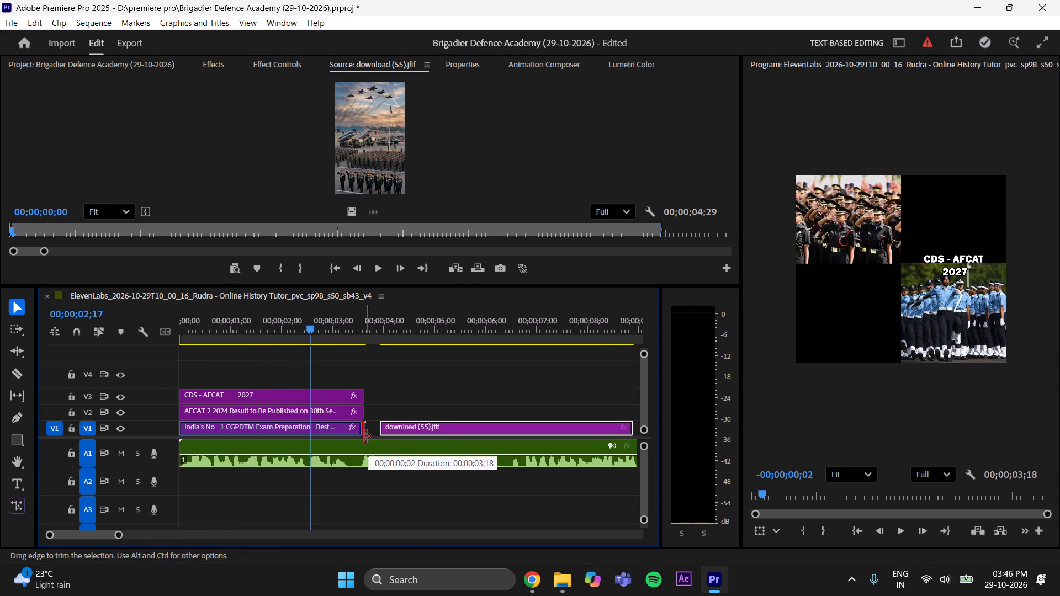
{"action": "left_click_drag", "start_coordinate": [364, 437], "coordinate": [369, 445]}
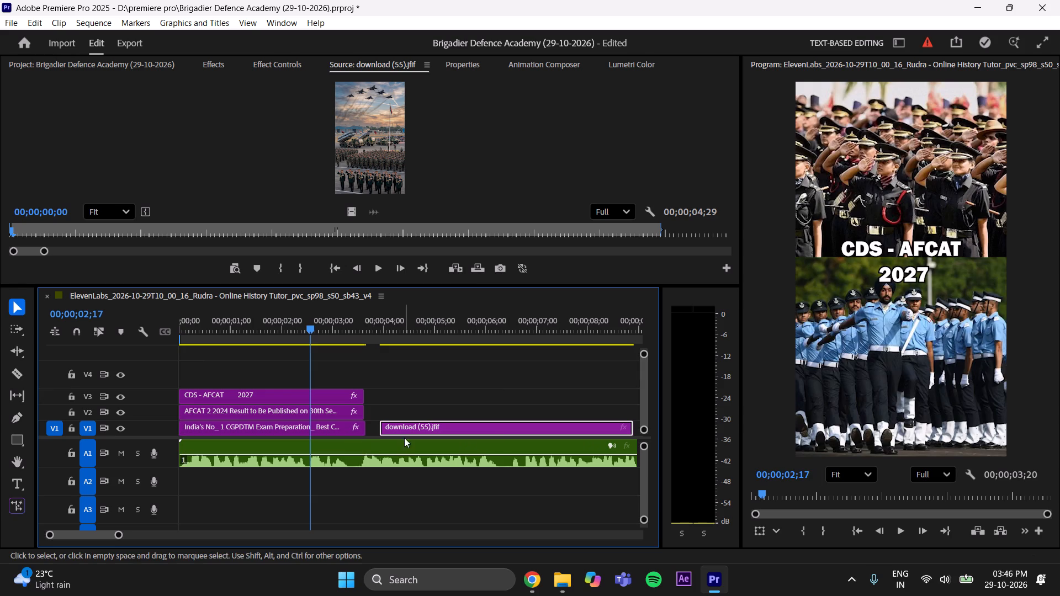
{"action": "left_click", "coordinate": [365, 429]}
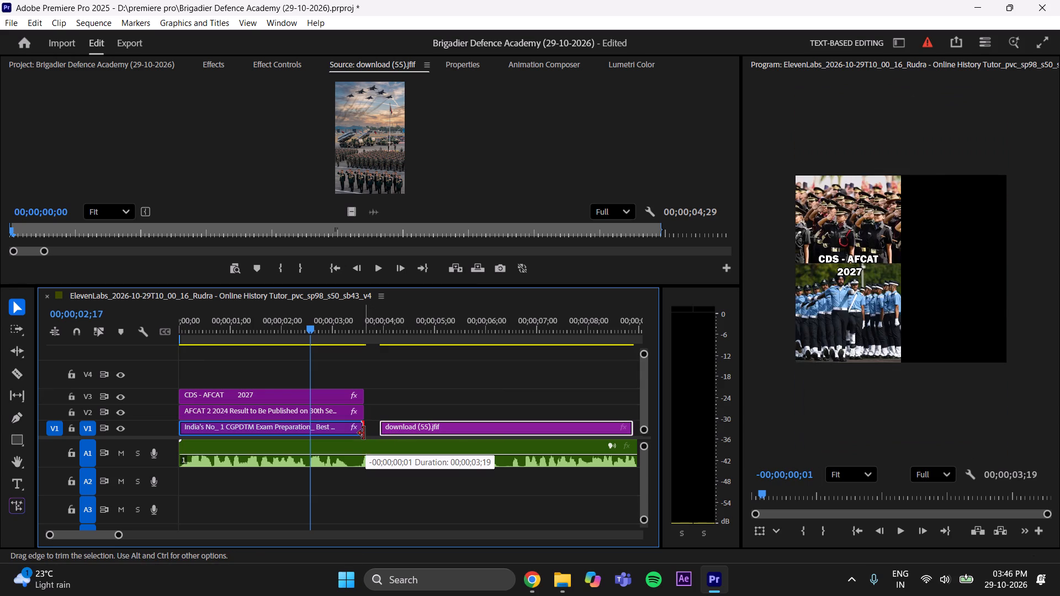
Move the fighter-jets picture back on V1 so that it starts directly at the end of the saluting-officers clip.
{"action": "left_click_drag", "start_coordinate": [397, 427], "coordinate": [384, 429]}
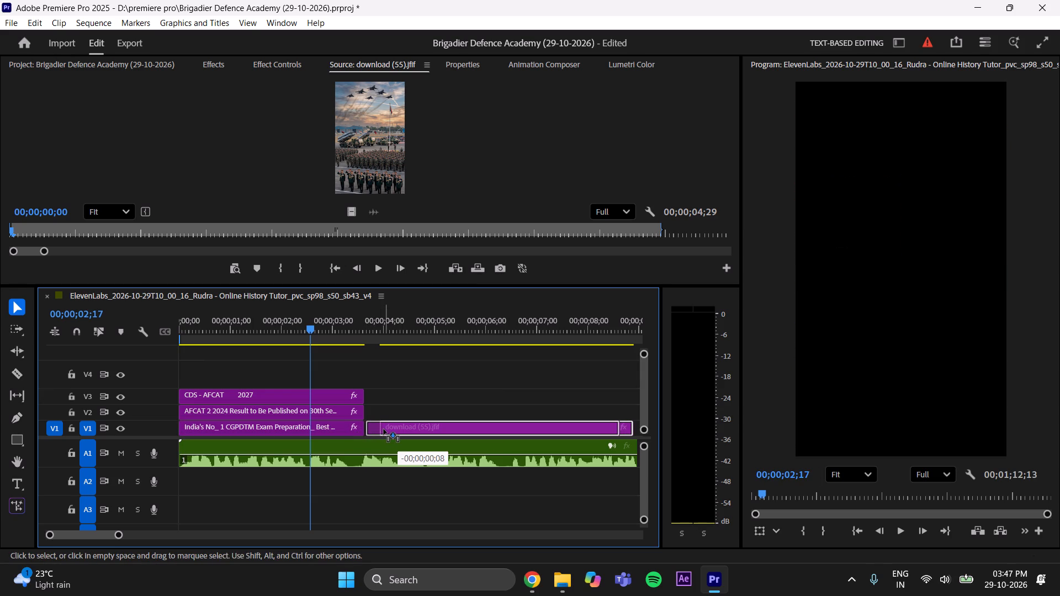
{"action": "left_click_drag", "start_coordinate": [384, 429], "coordinate": [383, 430]}
{"action": "left_click", "coordinate": [396, 399]}
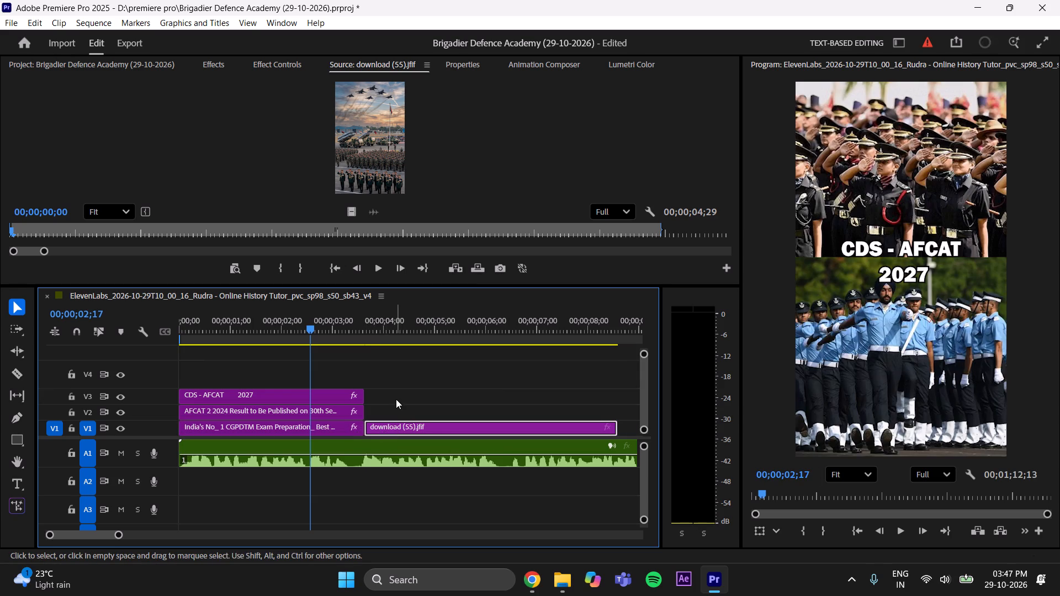
Apply Scale to Frame Size to the fighter-jets picture and enlarge its Scale uniformly until it fills the vertical frame.
{"action": "left_click_drag", "start_coordinate": [342, 326], "coordinate": [373, 326]}
{"action": "left_click", "coordinate": [398, 425]}
{"action": "right_click", "coordinate": [399, 425]}
{"action": "left_click", "coordinate": [434, 502]}
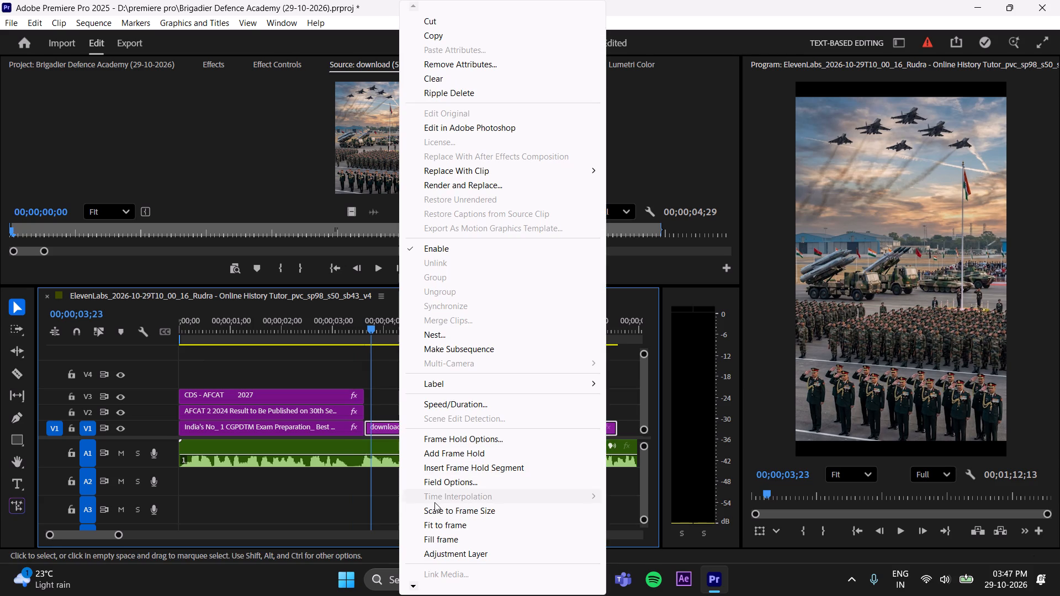
{"action": "left_click", "coordinate": [434, 509]}
{"action": "left_click", "coordinate": [290, 69]}
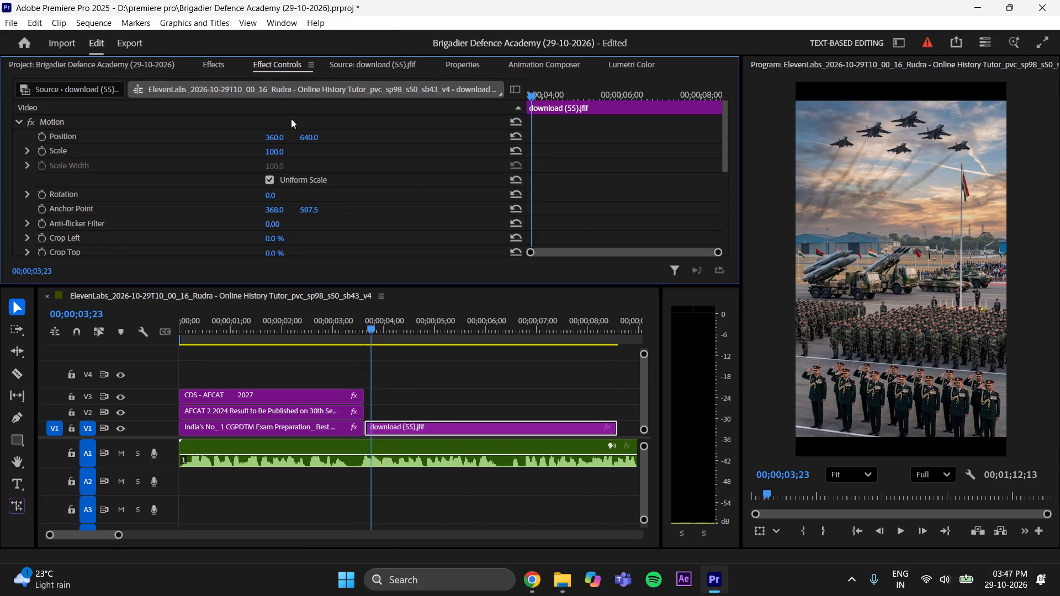
{"action": "left_click_drag", "start_coordinate": [281, 150], "coordinate": [295, 153]}
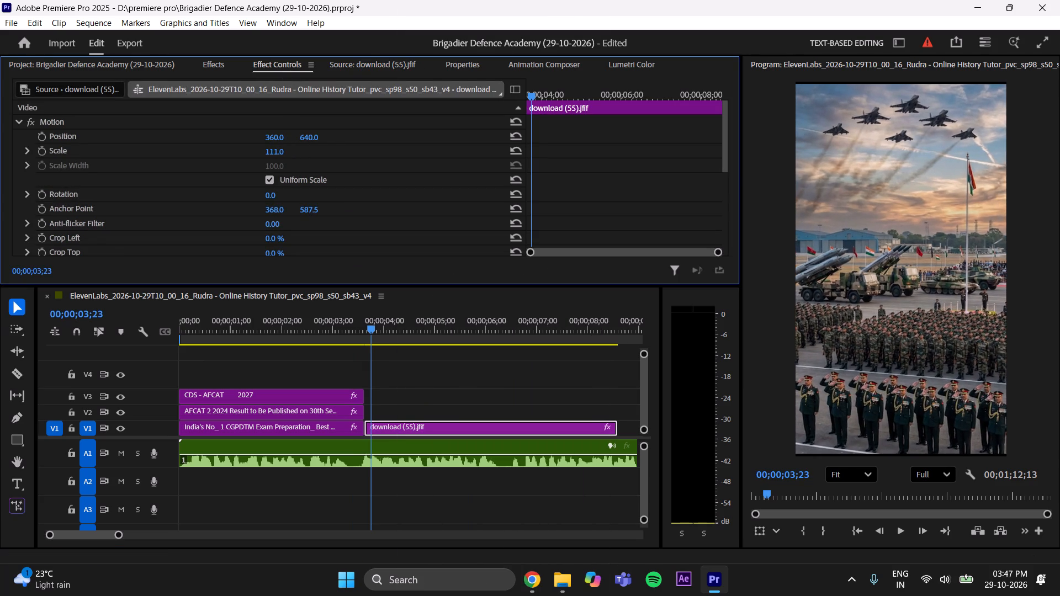
{"action": "left_click_drag", "start_coordinate": [295, 153], "coordinate": [297, 154]}
{"action": "left_click", "coordinate": [397, 389]}
Save the project.
{"action": "left_click_drag", "start_coordinate": [121, 538], "coordinate": [134, 532]}
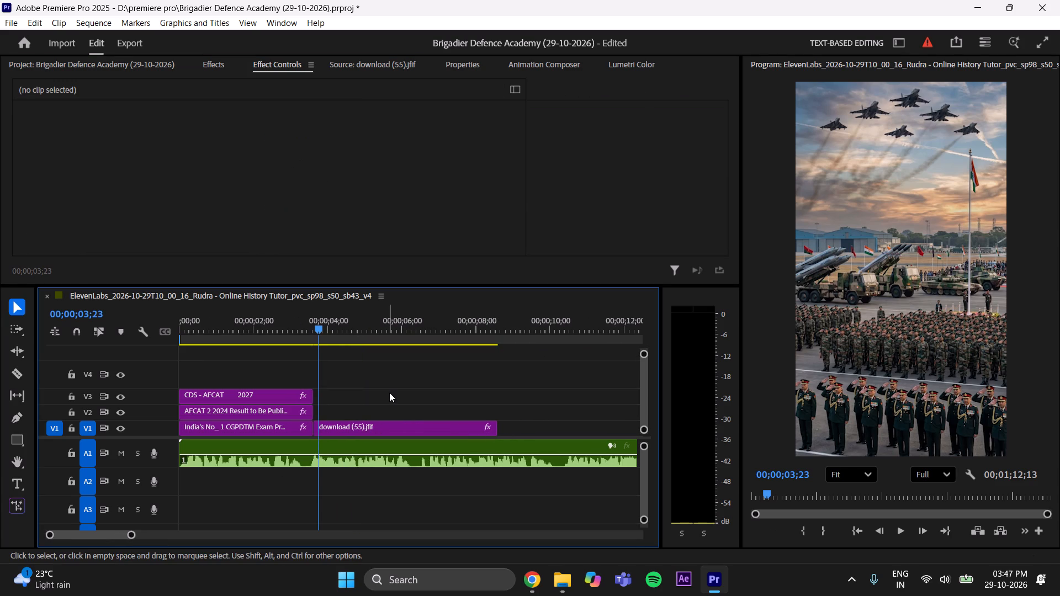
{"action": "key", "text": "ctrl+s"}
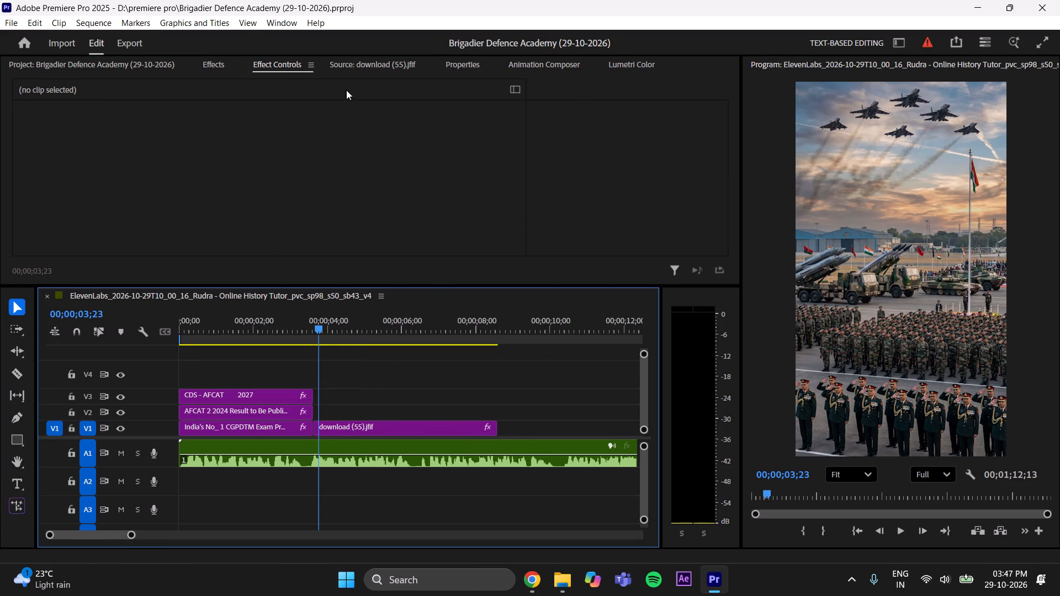
Play back the voice-over from about 00;00;03;08 through the fighter-jets picture to find where the next visual belongs.
{"action": "left_click", "coordinate": [349, 66]}
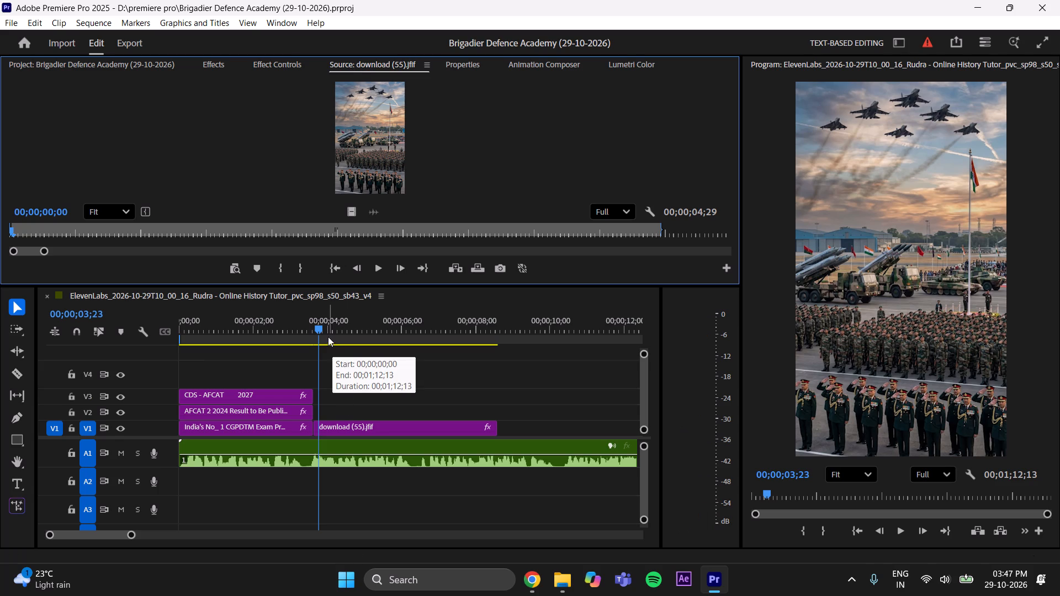
{"action": "left_click_drag", "start_coordinate": [322, 322], "coordinate": [302, 342]}
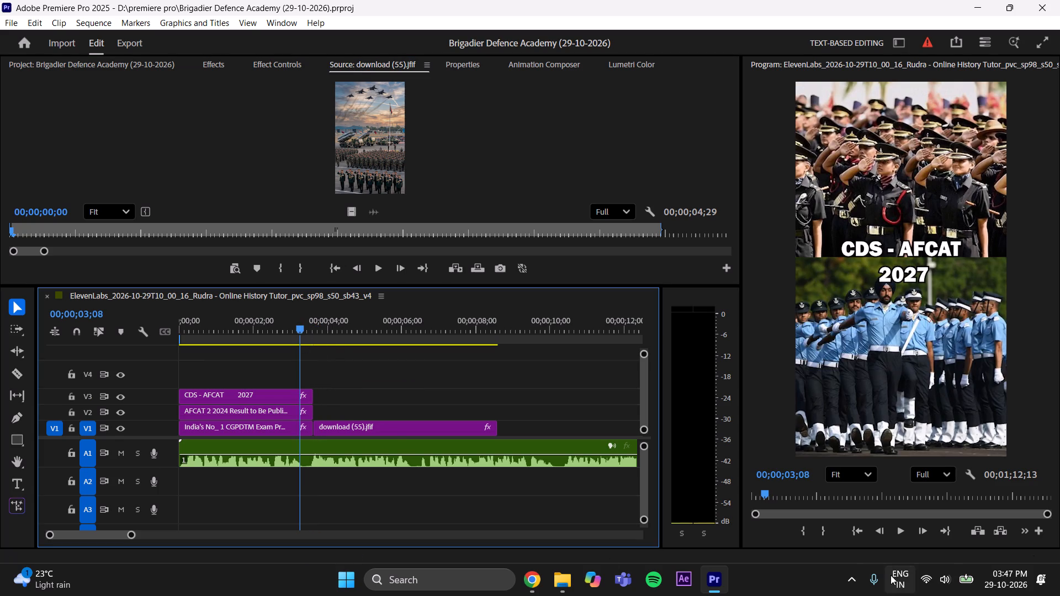
{"action": "left_click", "coordinate": [906, 534]}
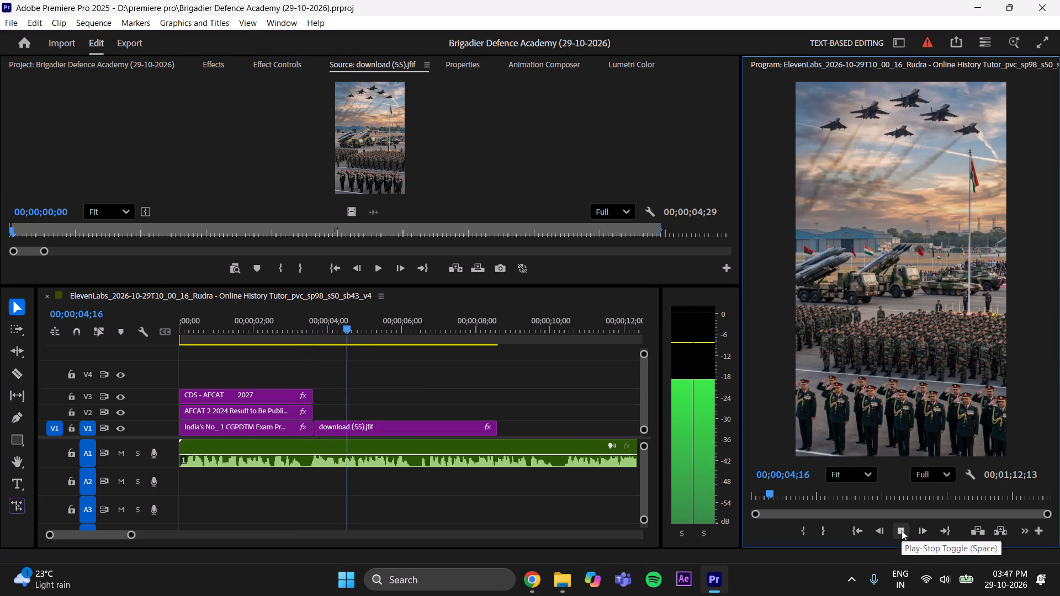
{"action": "left_click", "coordinate": [902, 530]}
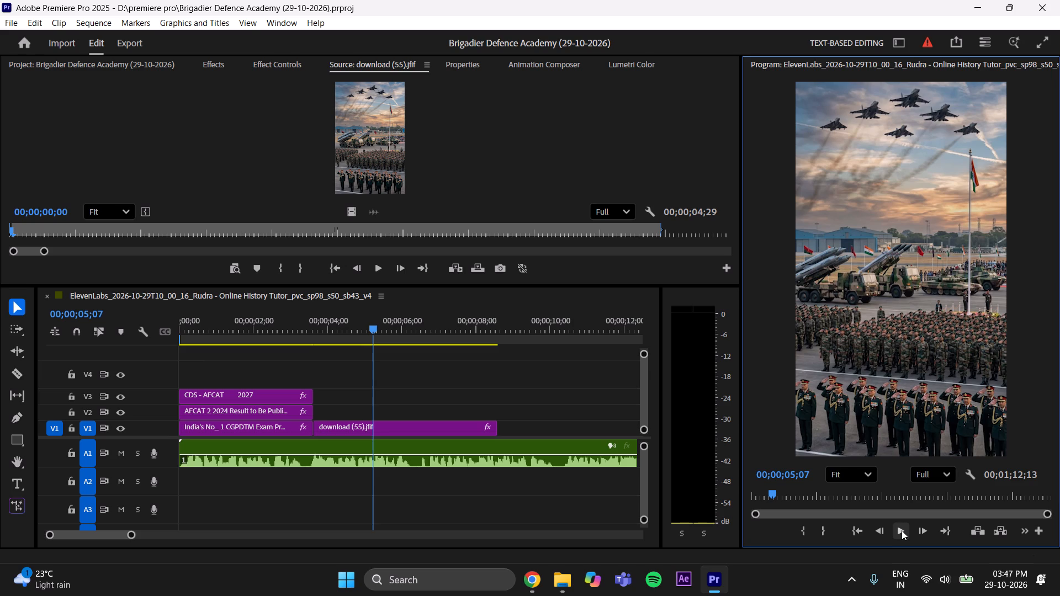
{"action": "left_click_drag", "start_coordinate": [372, 326], "coordinate": [331, 348]}
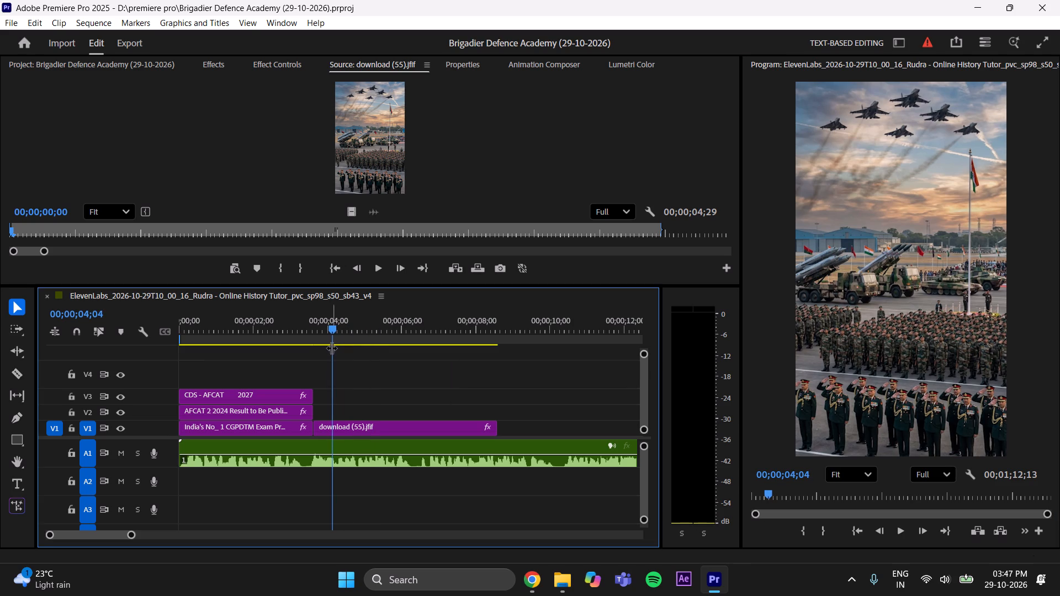
{"action": "left_click", "coordinate": [904, 534]}
{"action": "left_click", "coordinate": [904, 534]}
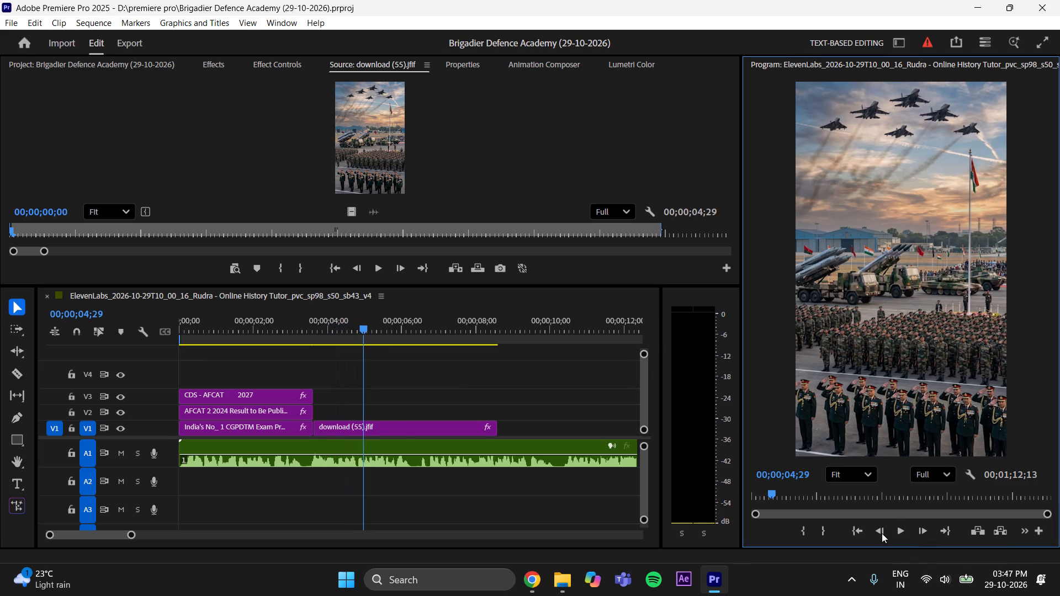
{"action": "left_click_drag", "start_coordinate": [363, 328], "coordinate": [357, 342]}
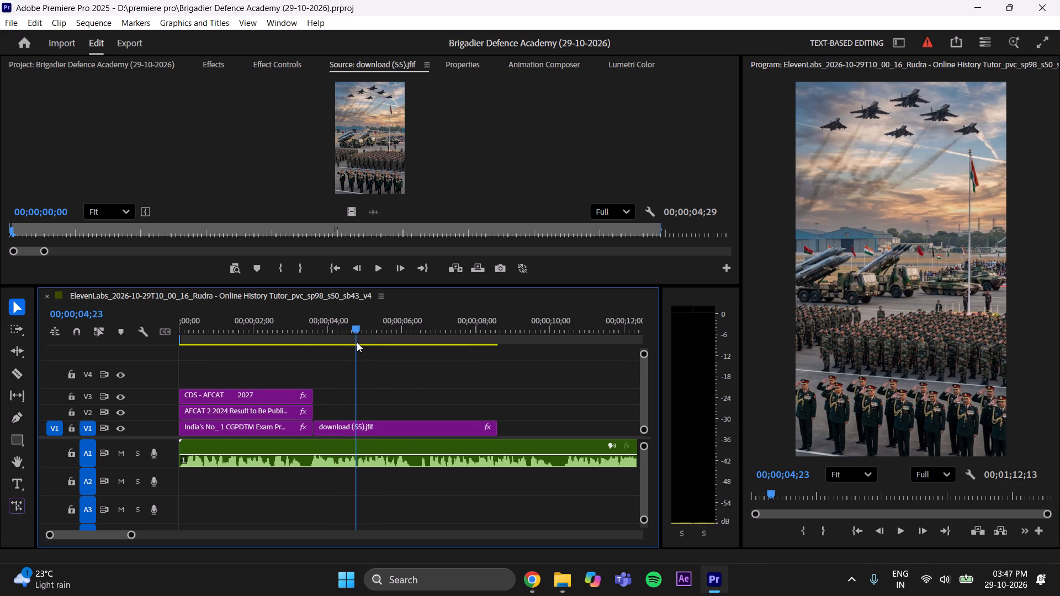
{"action": "left_click_drag", "start_coordinate": [357, 342], "coordinate": [358, 340]}
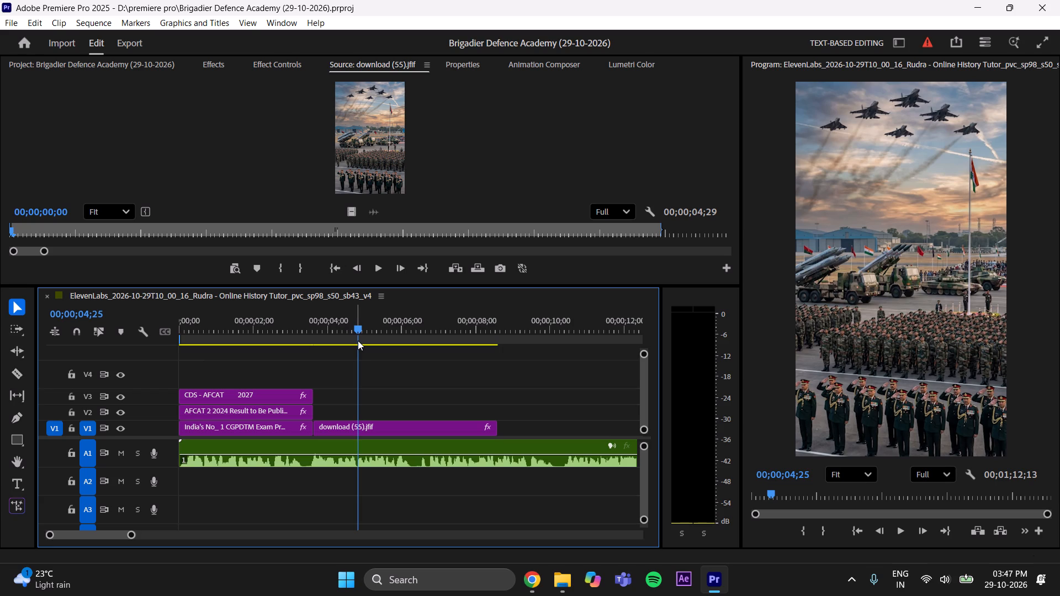
Return to the "INDIAN ARMFORCES" image results on Pinterest in Chrome and open the "black cat |commando|" pin.
{"action": "left_click", "coordinate": [560, 581]}
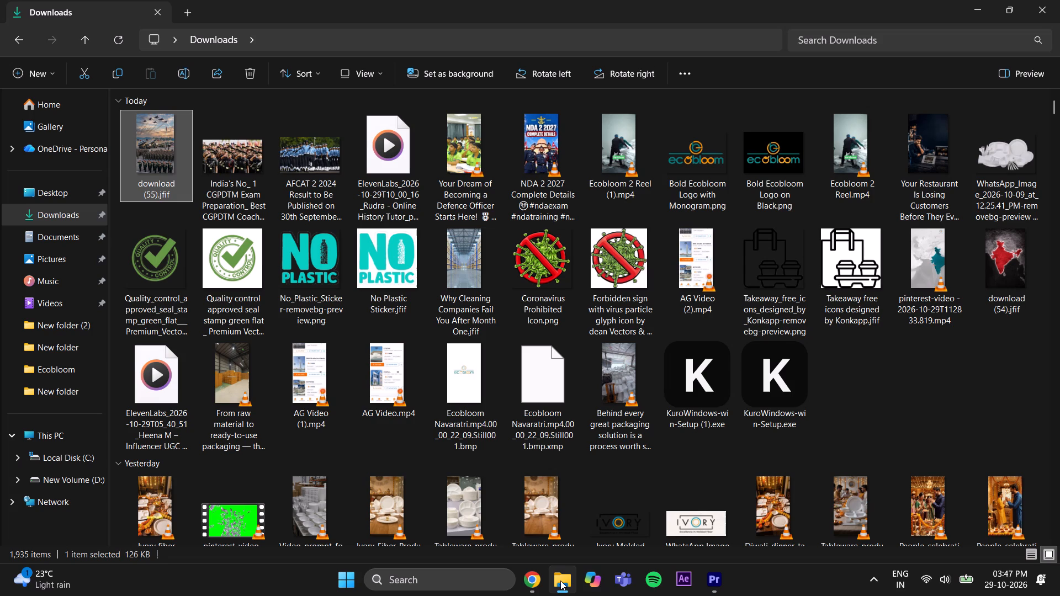
{"action": "left_click", "coordinate": [530, 578]}
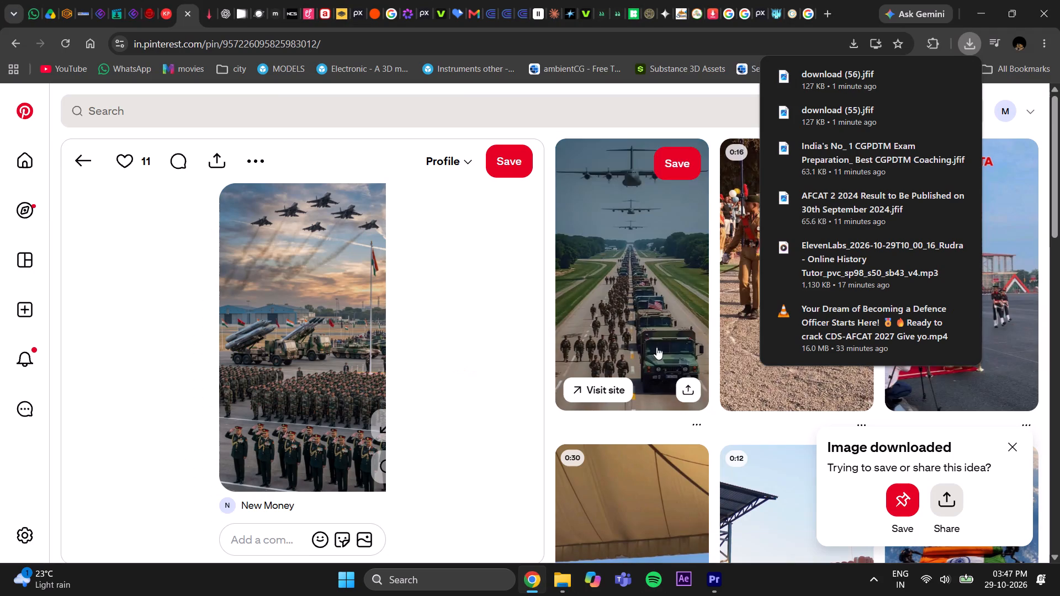
{"action": "left_click", "coordinate": [0, 44]}
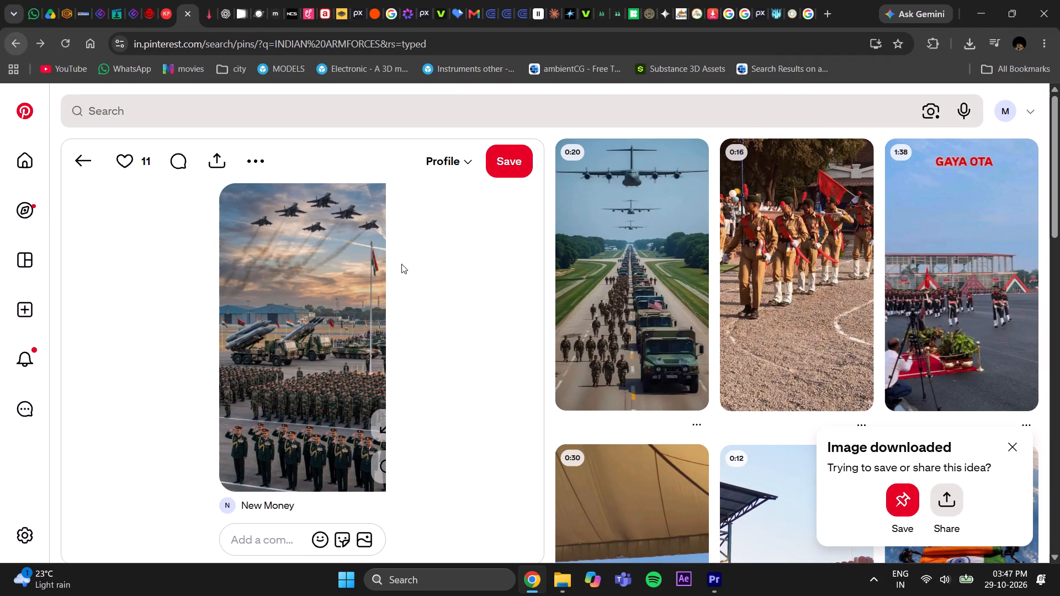
{"action": "scroll", "coordinate": [821, 403], "scroll_direction": "up", "scroll_amount": 5}
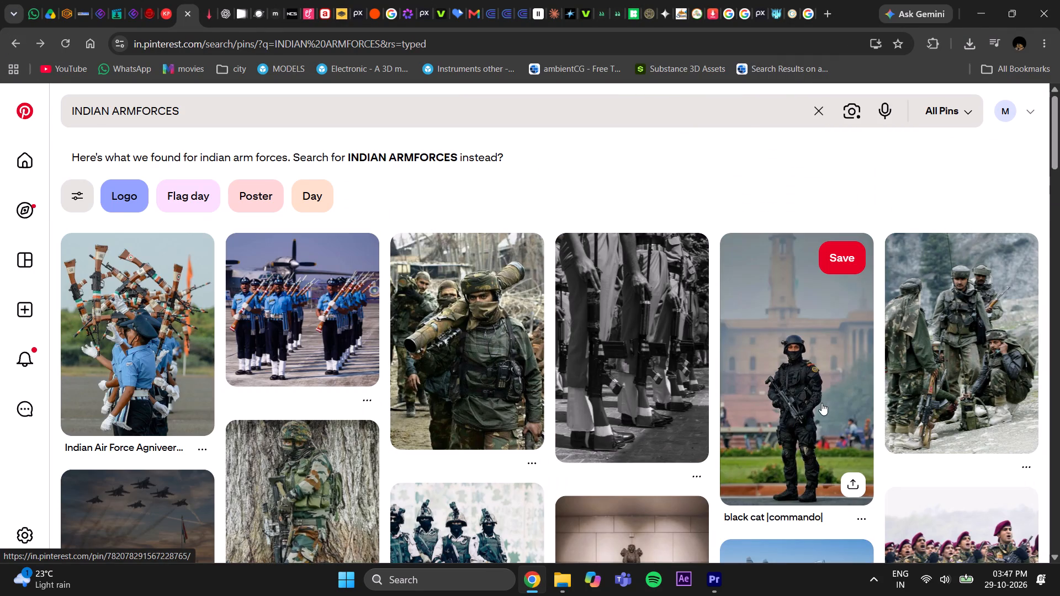
{"action": "left_click", "coordinate": [803, 371]}
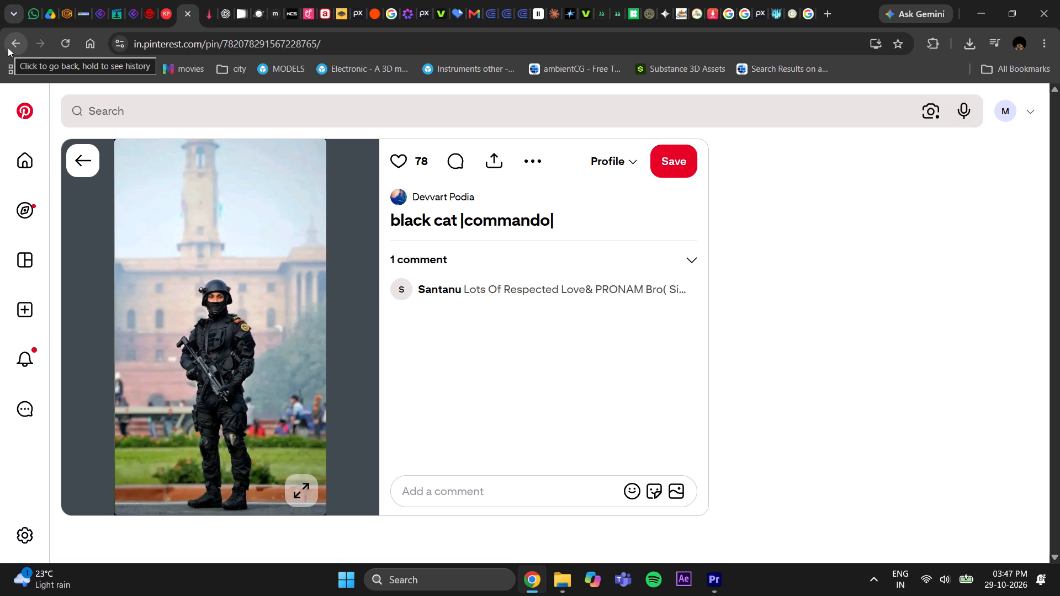
Return to the image results on Pinterest and search for "INDIAN ARMFORCES OFFICER".
{"action": "left_click", "coordinate": [8, 47]}
{"action": "left_click", "coordinate": [225, 124]}
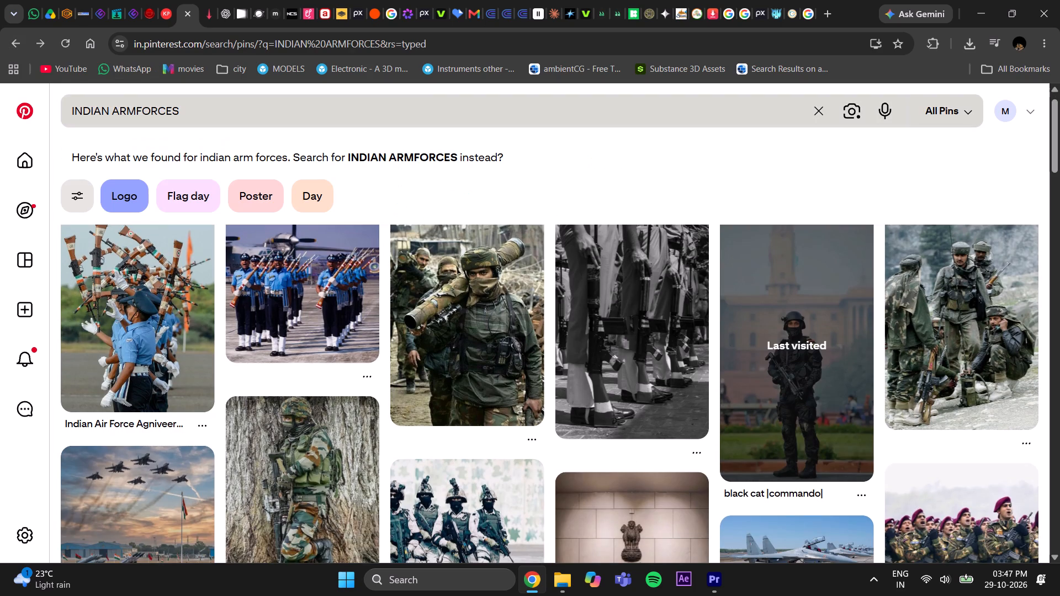
{"action": "key", "text": "space"}
{"action": "type", "text": "OFFICER"}
{"action": "key", "text": "Return"}
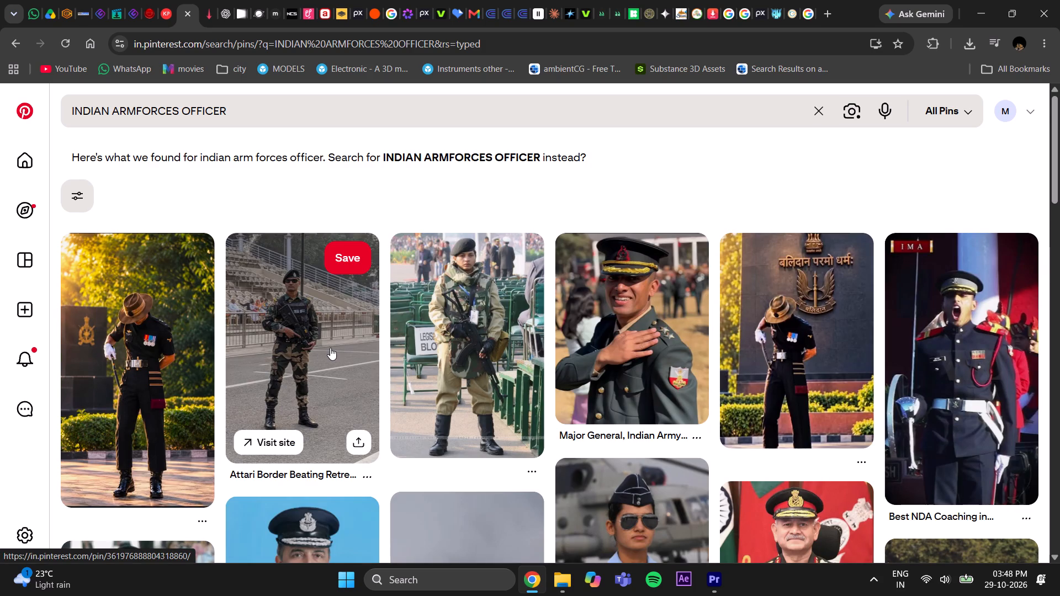
Browse the "INDIAN ARMFORCES OFFICER" results for an officer picture that suits the next part of the voice-over.
{"action": "scroll", "coordinate": [330, 348], "scroll_direction": "down", "scroll_amount": 5}
{"action": "scroll", "coordinate": [330, 349], "scroll_direction": "up", "scroll_amount": 2}
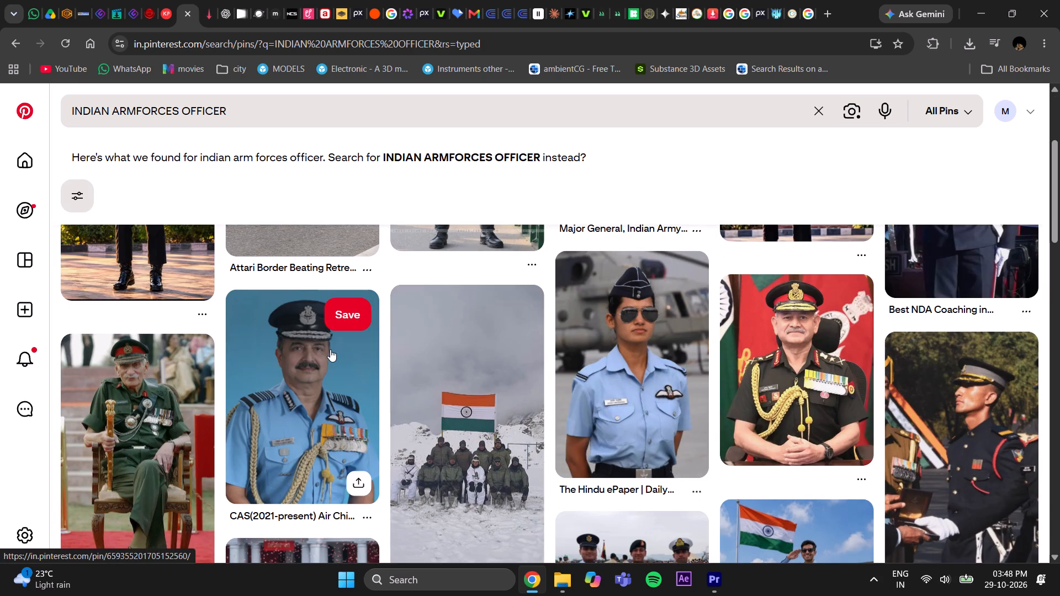
{"action": "scroll", "coordinate": [328, 353], "scroll_direction": "down", "scroll_amount": 12}
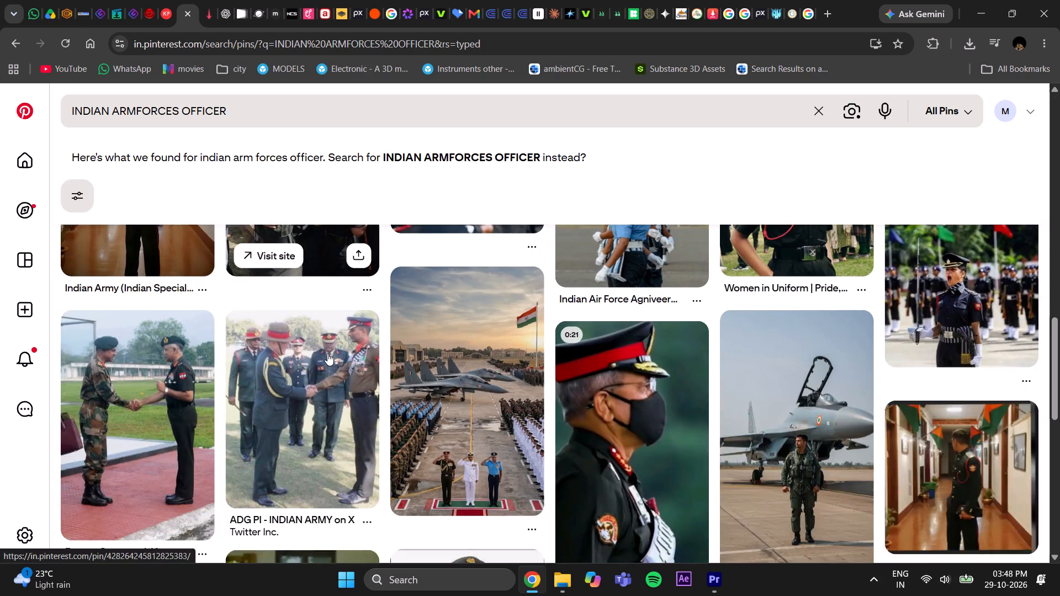
{"action": "scroll", "coordinate": [327, 353], "scroll_direction": "up", "scroll_amount": 3}
{"action": "scroll", "coordinate": [327, 353], "scroll_direction": "down", "scroll_amount": 5}
{"action": "scroll", "coordinate": [327, 353], "scroll_direction": "up", "scroll_amount": 5}
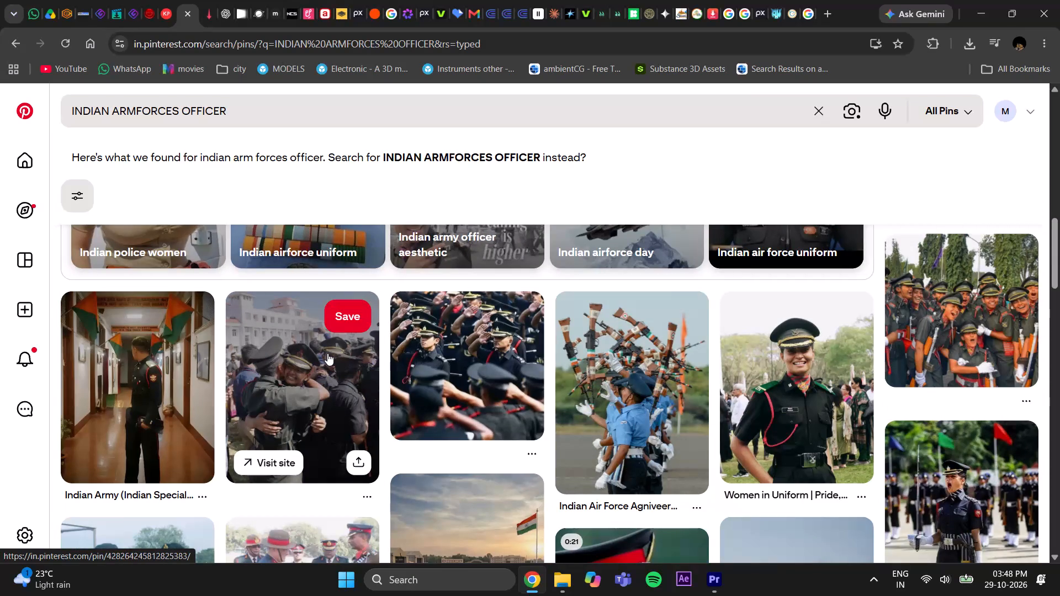
{"action": "scroll", "coordinate": [327, 353], "scroll_direction": "down", "scroll_amount": 4}
{"action": "scroll", "coordinate": [319, 349], "scroll_direction": "up", "scroll_amount": 3}
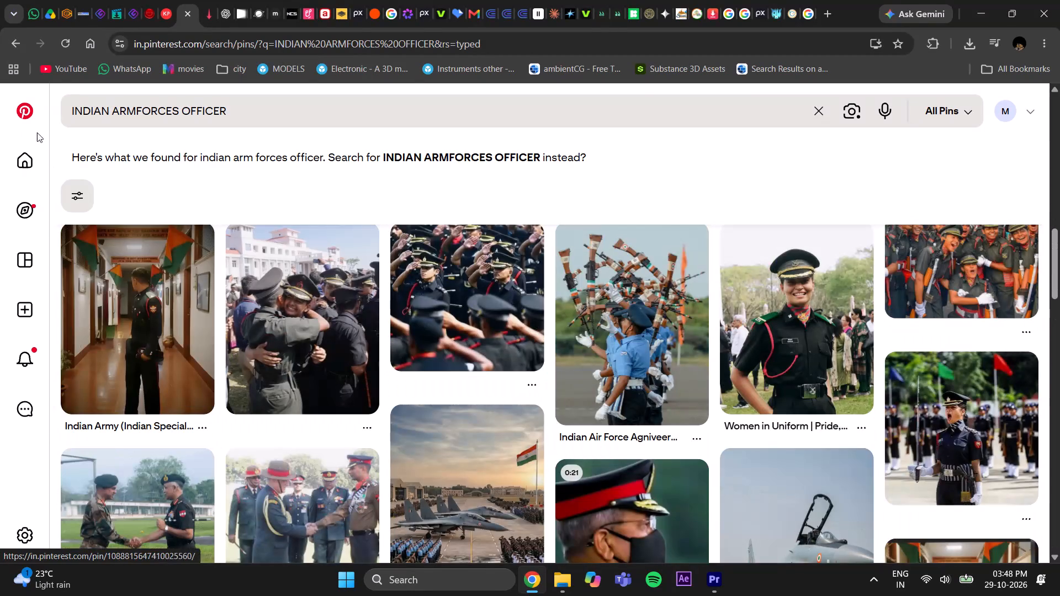
{"action": "scroll", "coordinate": [426, 453], "scroll_direction": "down", "scroll_amount": 3}
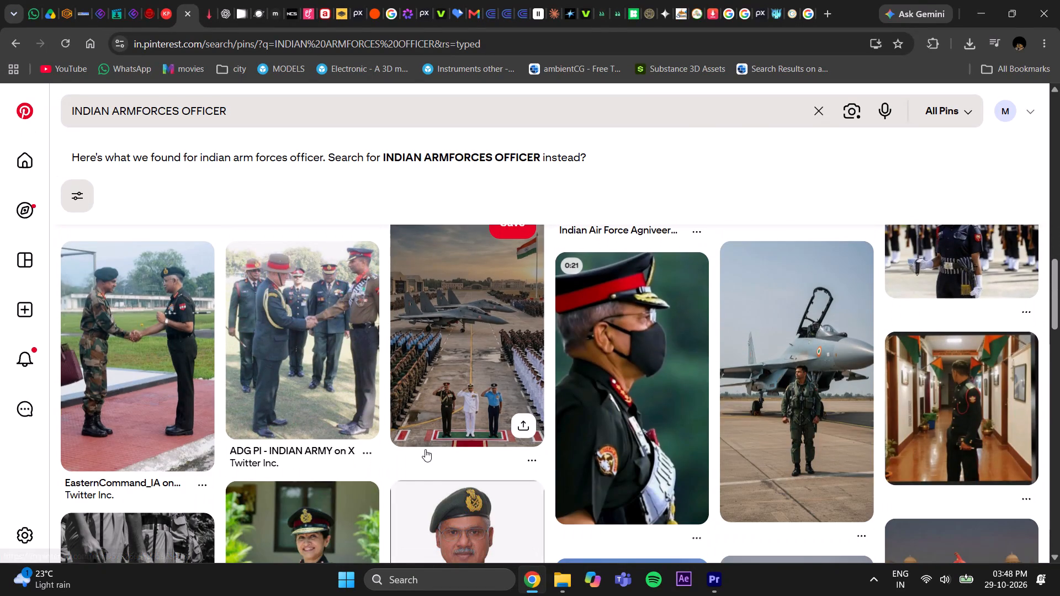
{"action": "scroll", "coordinate": [425, 449], "scroll_direction": "down", "scroll_amount": 4}
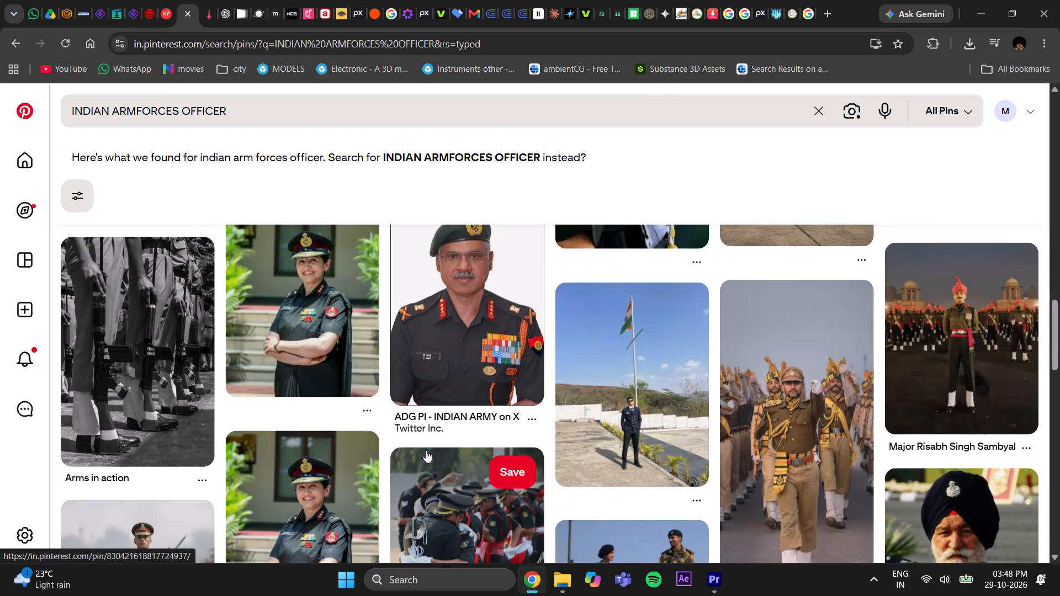
{"action": "scroll", "coordinate": [425, 451], "scroll_direction": "down", "scroll_amount": 3}
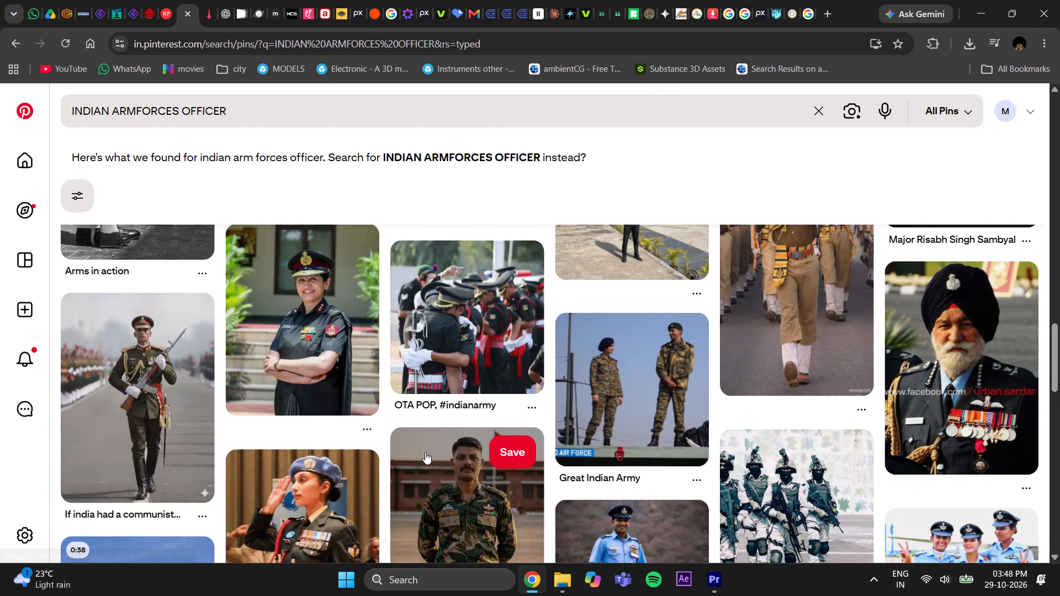
{"action": "scroll", "coordinate": [425, 452], "scroll_direction": "down", "scroll_amount": 10}
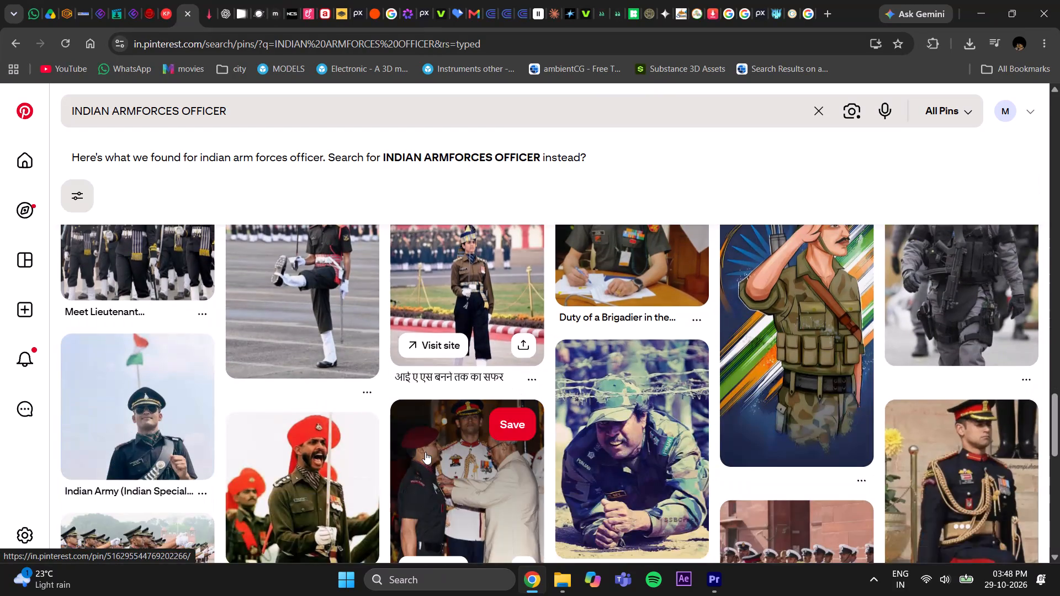
{"action": "scroll", "coordinate": [425, 452], "scroll_direction": "up", "scroll_amount": 3}
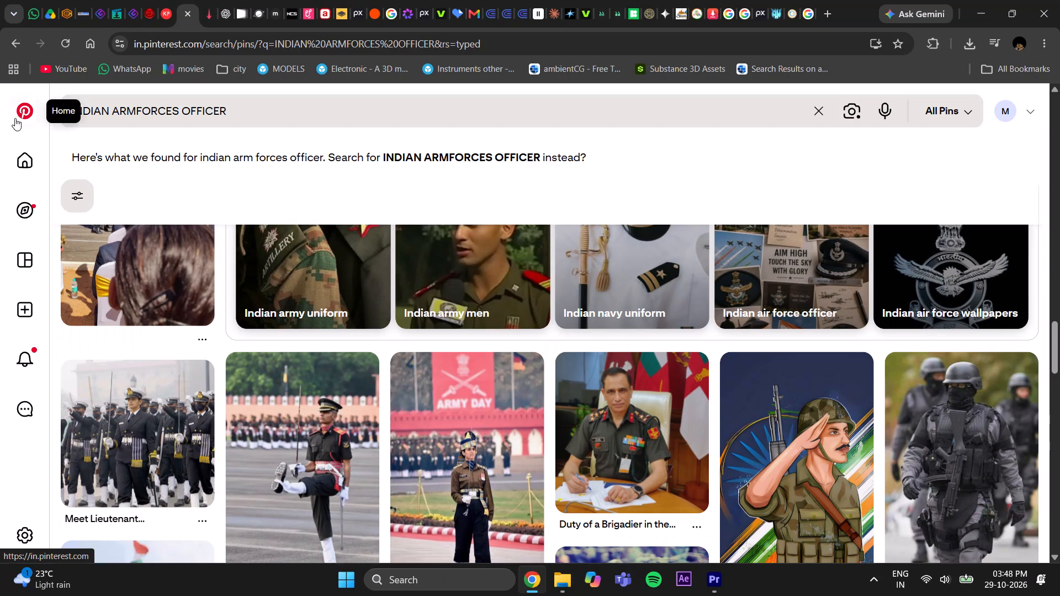
Go back to the "INDIAN ARMFORCES" results, reopen the "black cat |commando|" pin and download its image.
{"action": "left_click", "coordinate": [17, 40]}
{"action": "scroll", "coordinate": [597, 427], "scroll_direction": "up", "scroll_amount": 6}
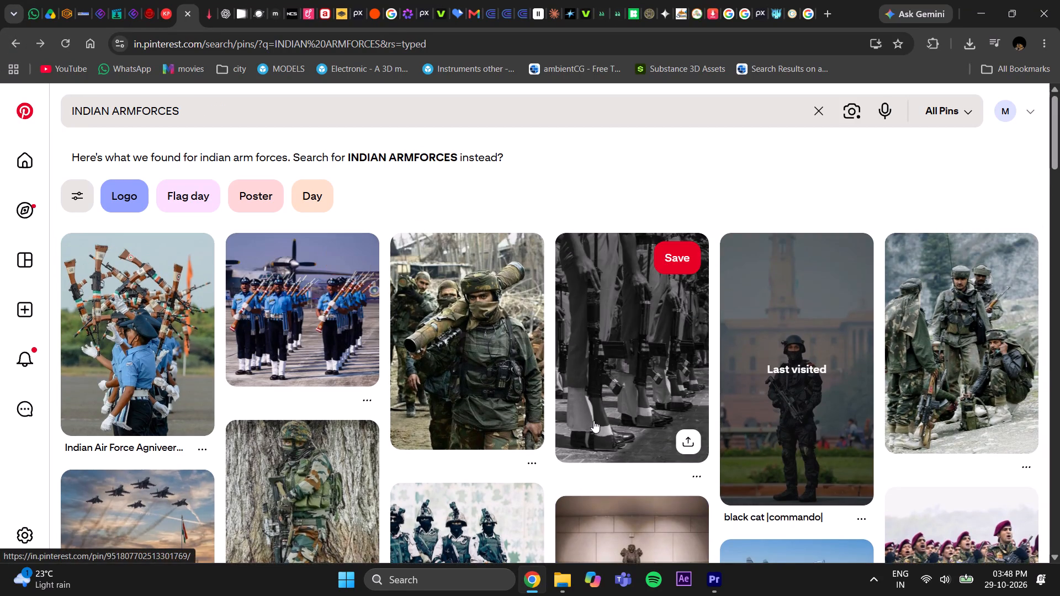
{"action": "left_click", "coordinate": [781, 379]}
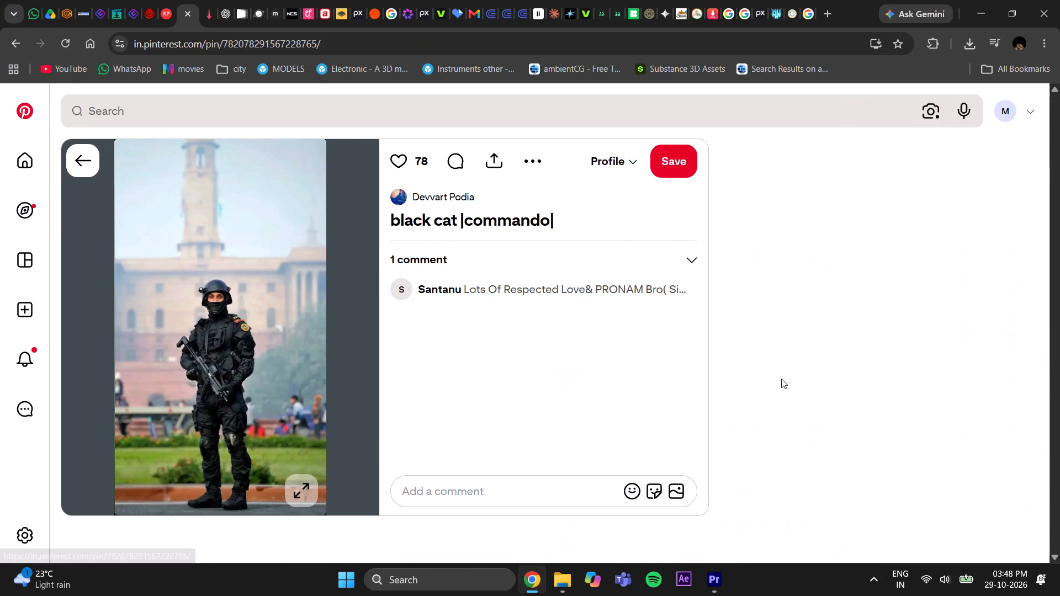
{"action": "scroll", "coordinate": [690, 448], "scroll_direction": "down", "scroll_amount": 4}
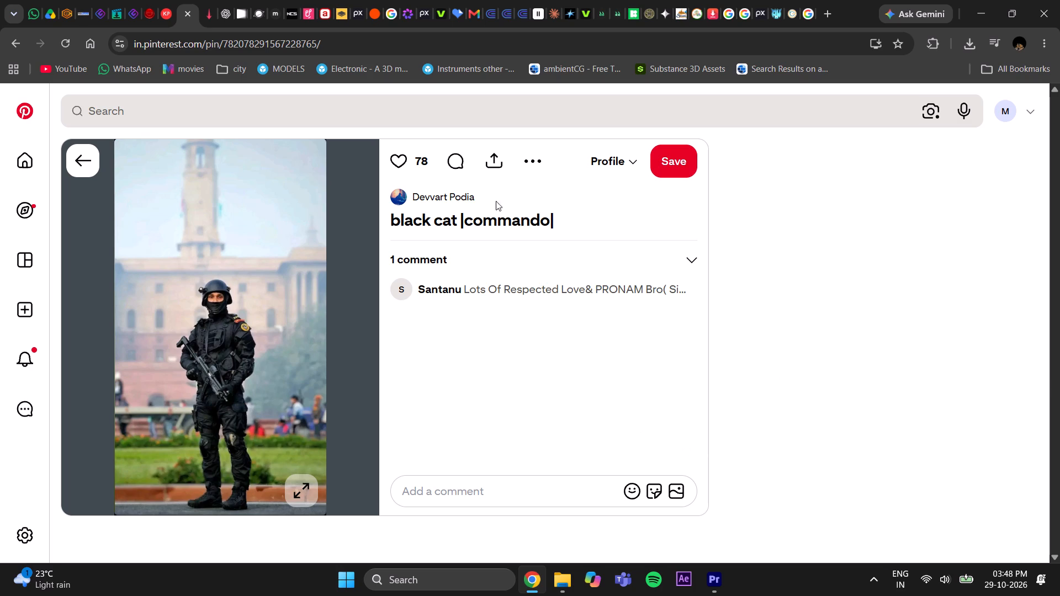
{"action": "left_click", "coordinate": [518, 172]}
{"action": "left_click", "coordinate": [520, 202]}
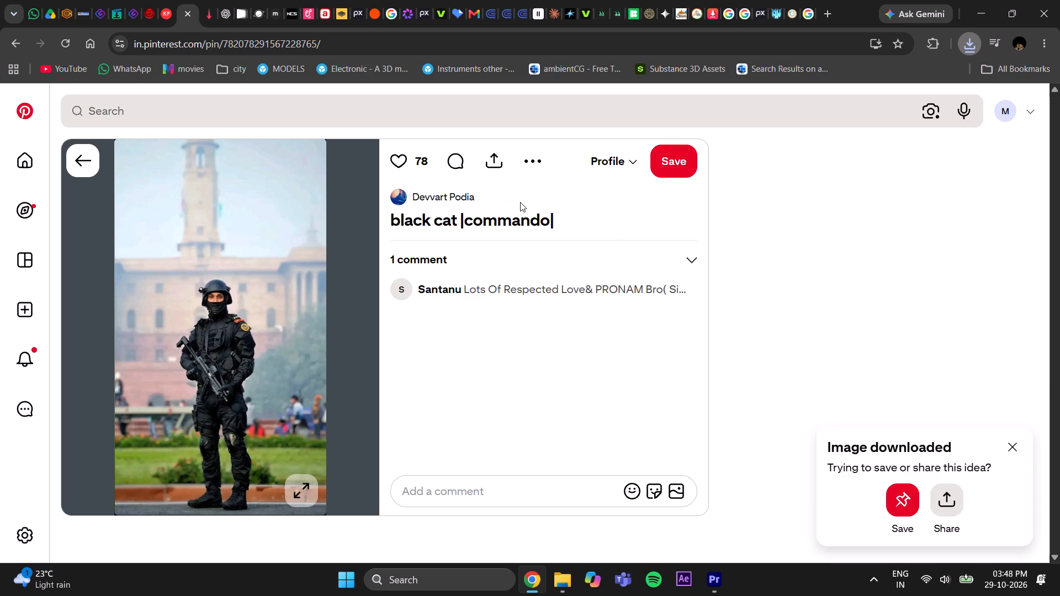
In remove.bg, clear the previous image and upload "black cat _commando_.jfif" from Downloads for background removal.
{"action": "left_click", "coordinate": [342, 4]}
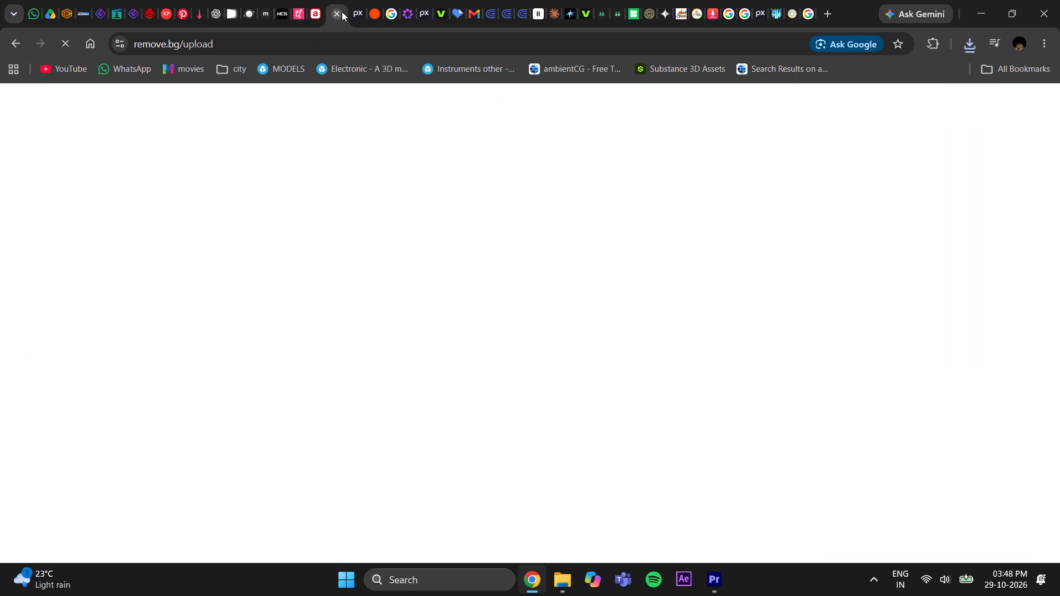
{"action": "left_click", "coordinate": [560, 511]}
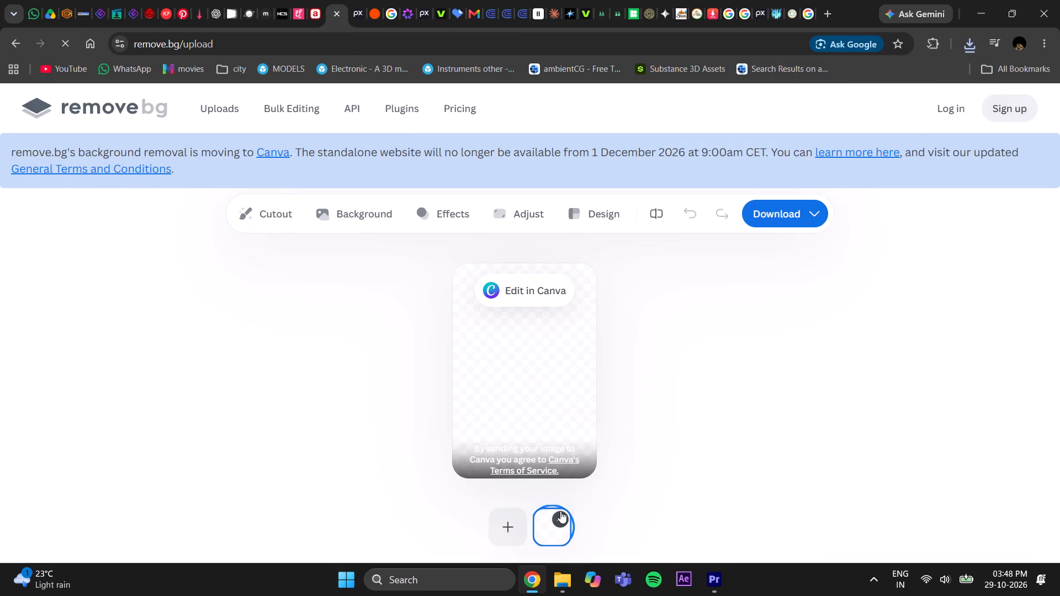
{"action": "left_click", "coordinate": [555, 489]}
{"action": "left_click", "coordinate": [530, 355]}
{"action": "left_click", "coordinate": [528, 328]}
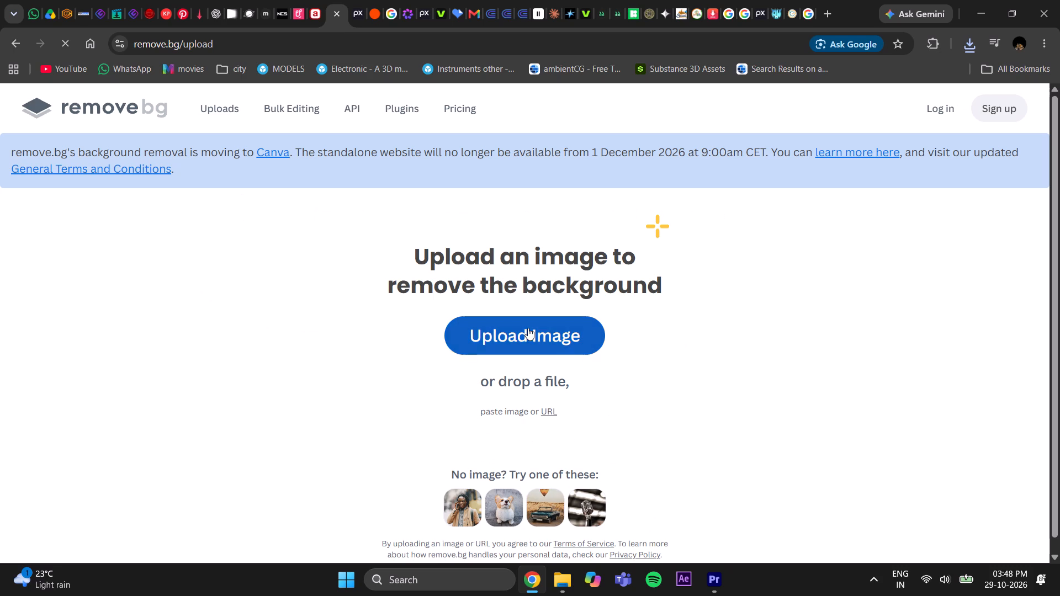
{"action": "scroll", "coordinate": [94, 211], "scroll_direction": "up", "scroll_amount": 4}
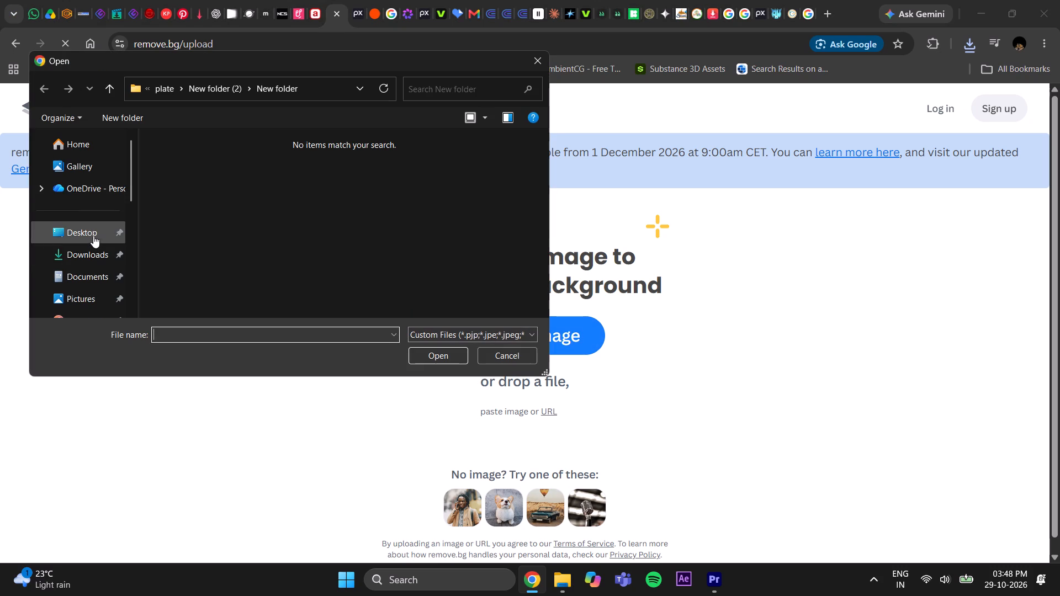
{"action": "left_click", "coordinate": [93, 244]}
{"action": "left_click", "coordinate": [93, 248]}
{"action": "left_click", "coordinate": [160, 200]}
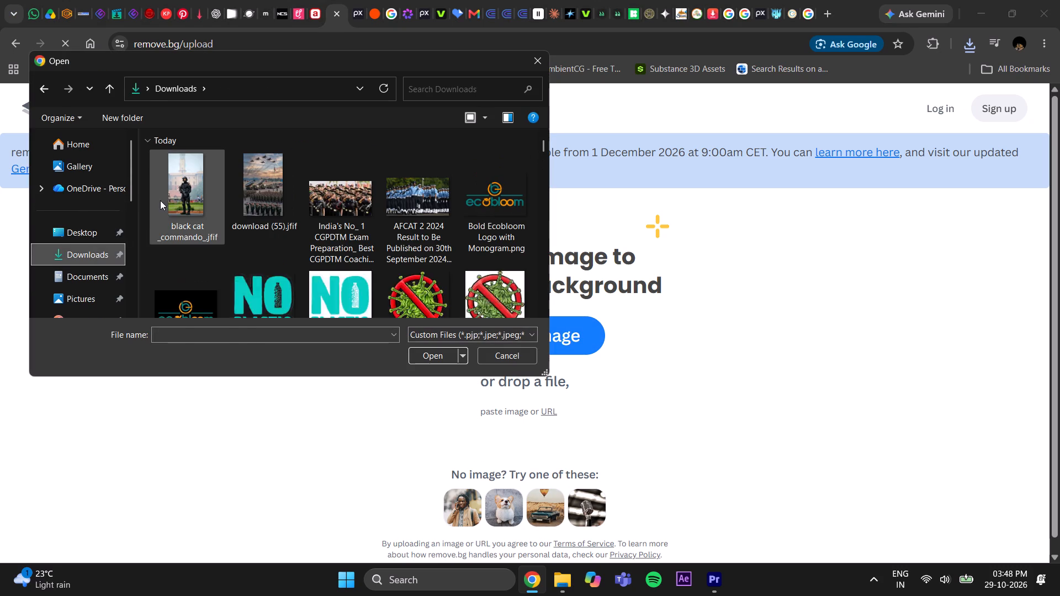
{"action": "left_click", "coordinate": [423, 348]}
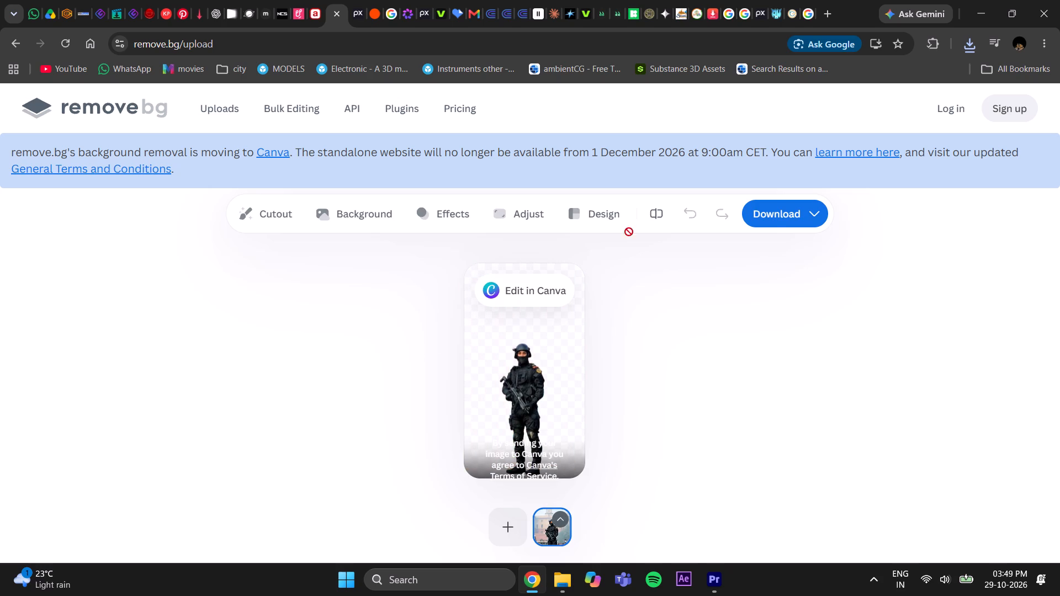
Download the commando cutout from remove.bg in Preview quality.
{"action": "left_click", "coordinate": [774, 209]}
{"action": "left_click", "coordinate": [779, 250]}
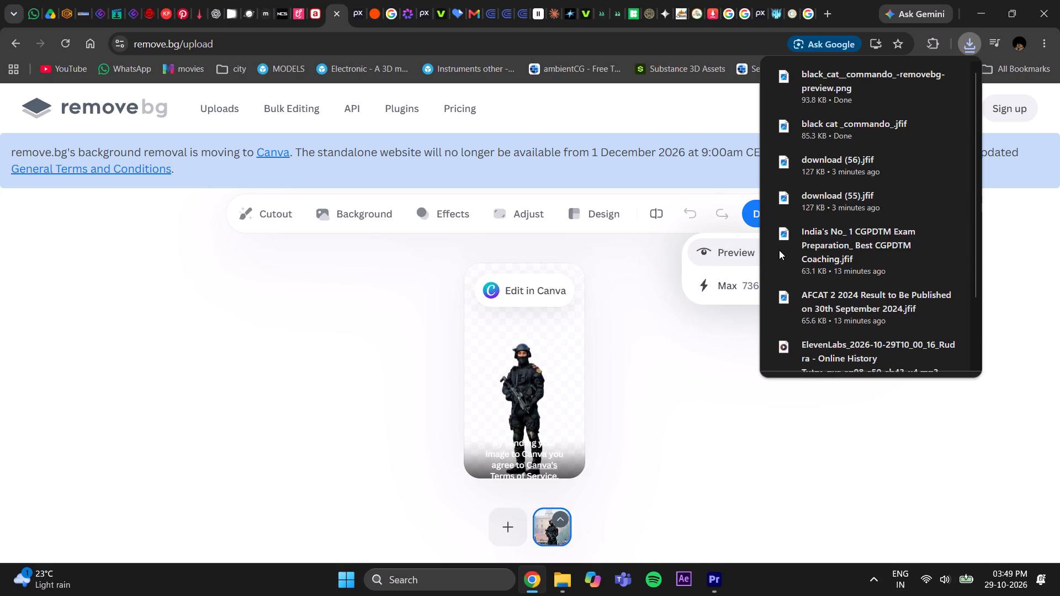
{"action": "left_click", "coordinate": [707, 414]}
Bring the commando cutout PNG from Downloads into Premiere Pro and place it on V2 above the fighter-jets picture, starting at about 4 seconds.
{"action": "left_click", "coordinate": [719, 581]}
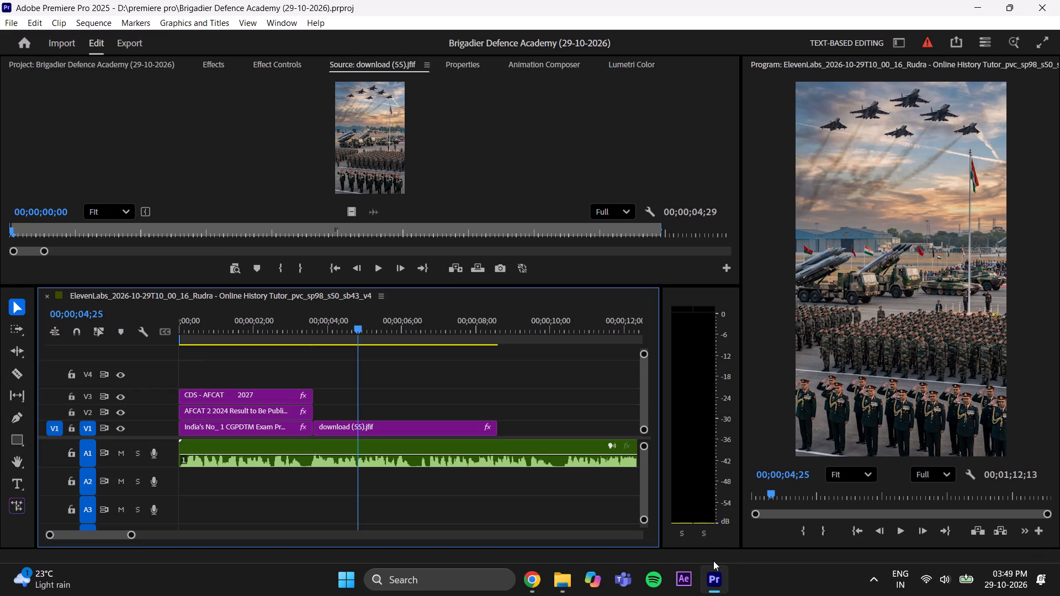
{"action": "left_click", "coordinate": [561, 578]}
{"action": "left_click", "coordinate": [119, 38]}
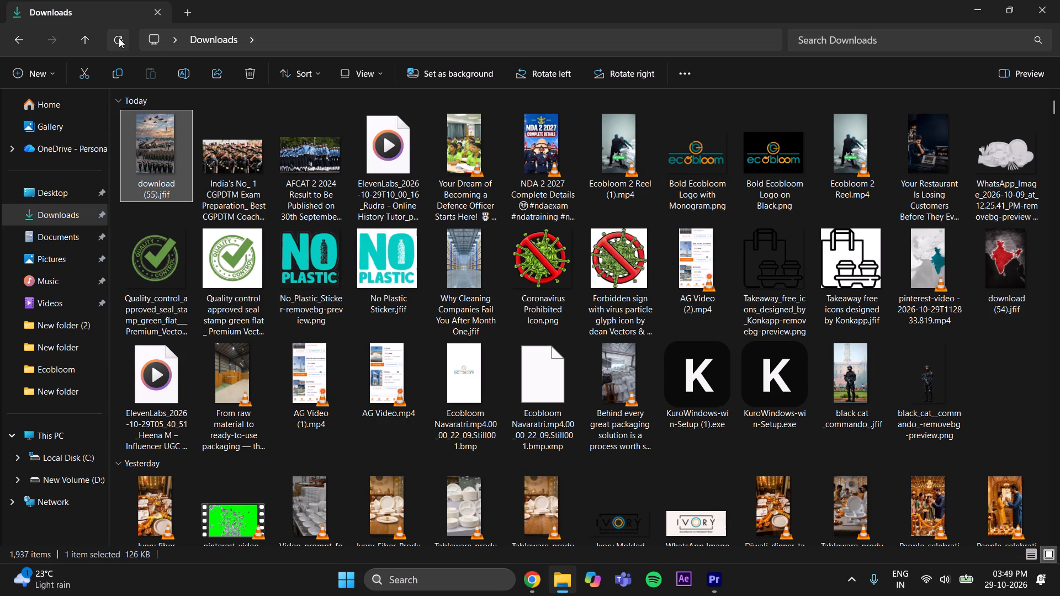
{"action": "left_click", "coordinate": [171, 159]}
{"action": "left_click_drag", "start_coordinate": [156, 173], "coordinate": [714, 584]}
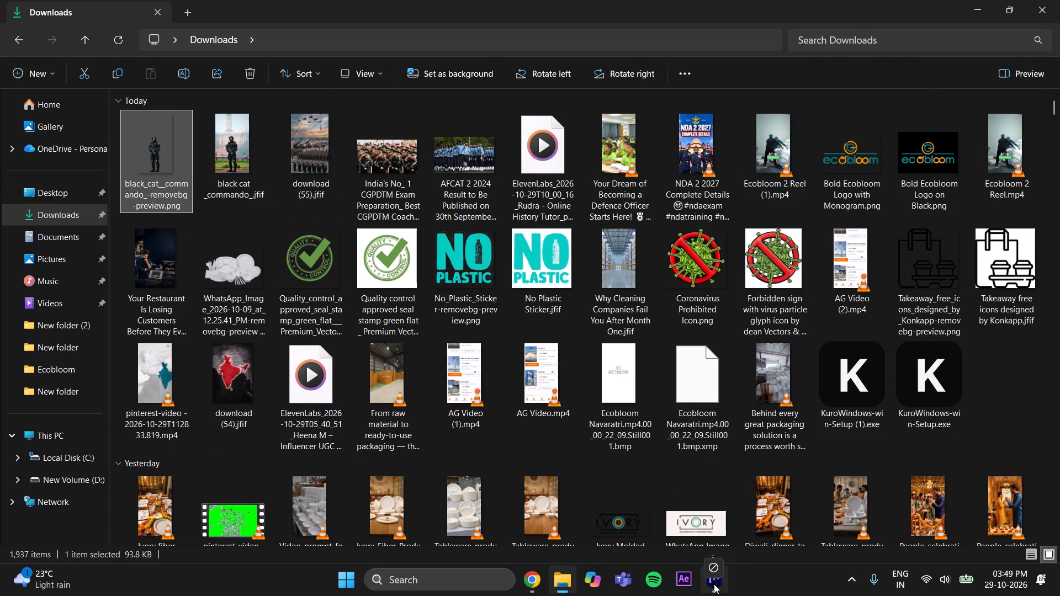
{"action": "left_click_drag", "start_coordinate": [714, 584], "coordinate": [353, 138]}
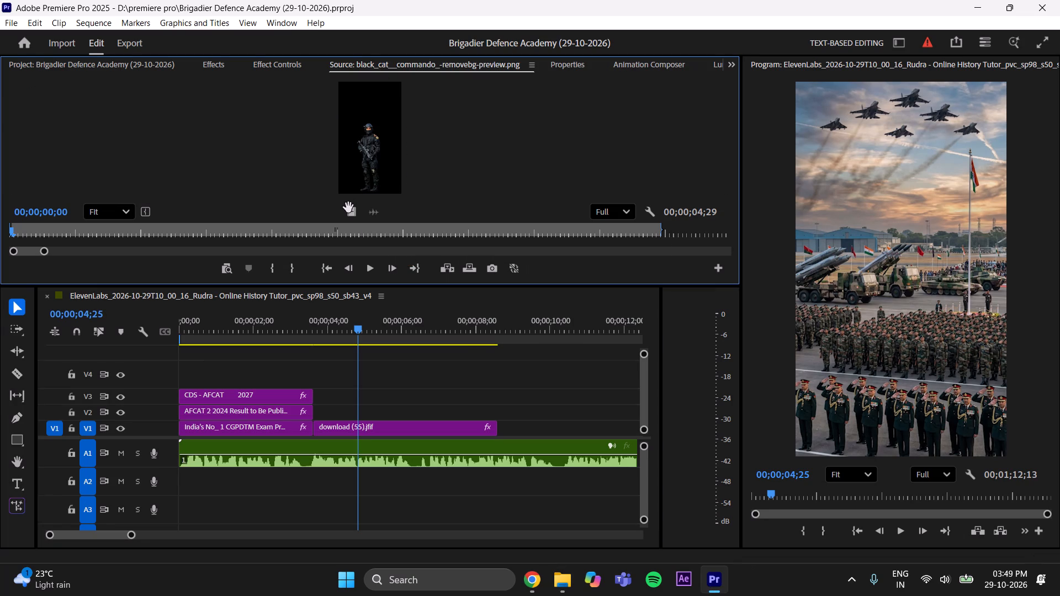
{"action": "left_click_drag", "start_coordinate": [353, 211], "coordinate": [333, 412]}
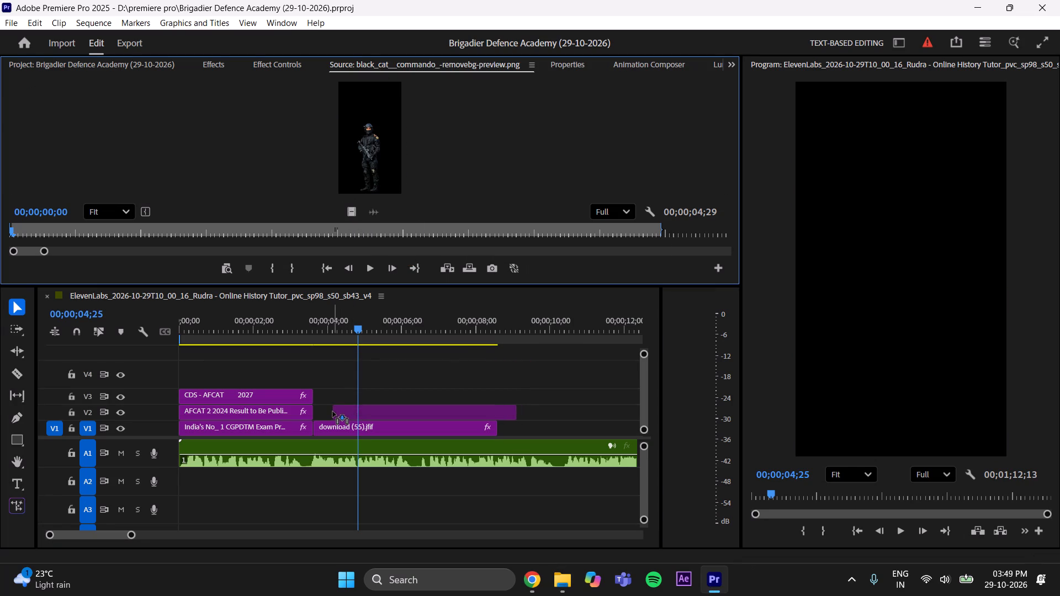
Play back the voice-over between about 00;00;03;00 and 00;00;05;04 to check the commando cutout's timing over the fighter-jets picture.
{"action": "left_click_drag", "start_coordinate": [361, 322], "coordinate": [314, 342]}
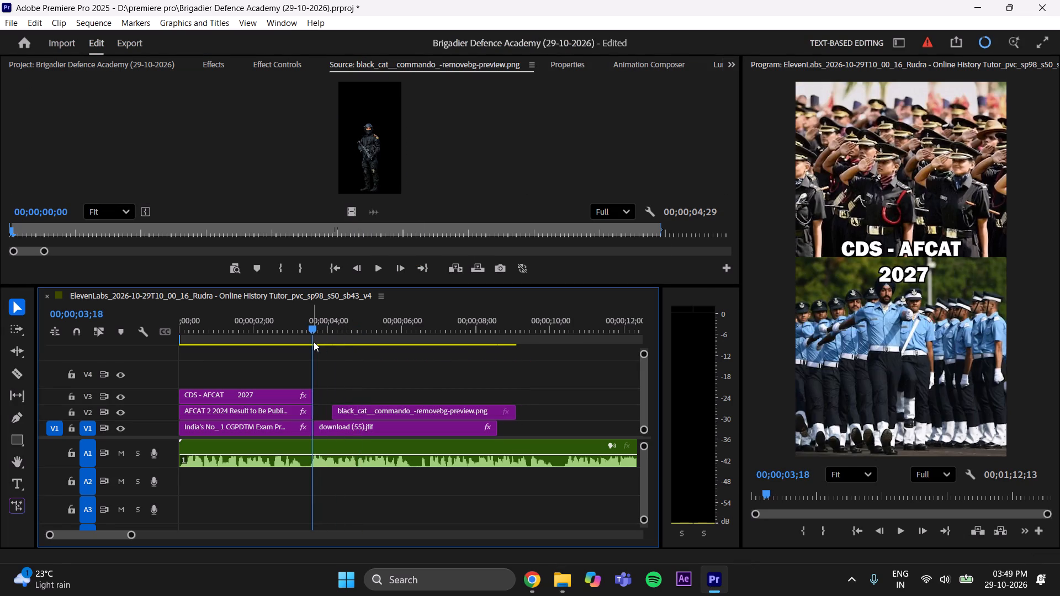
{"action": "key", "text": "space"}
{"action": "key", "text": "space"}
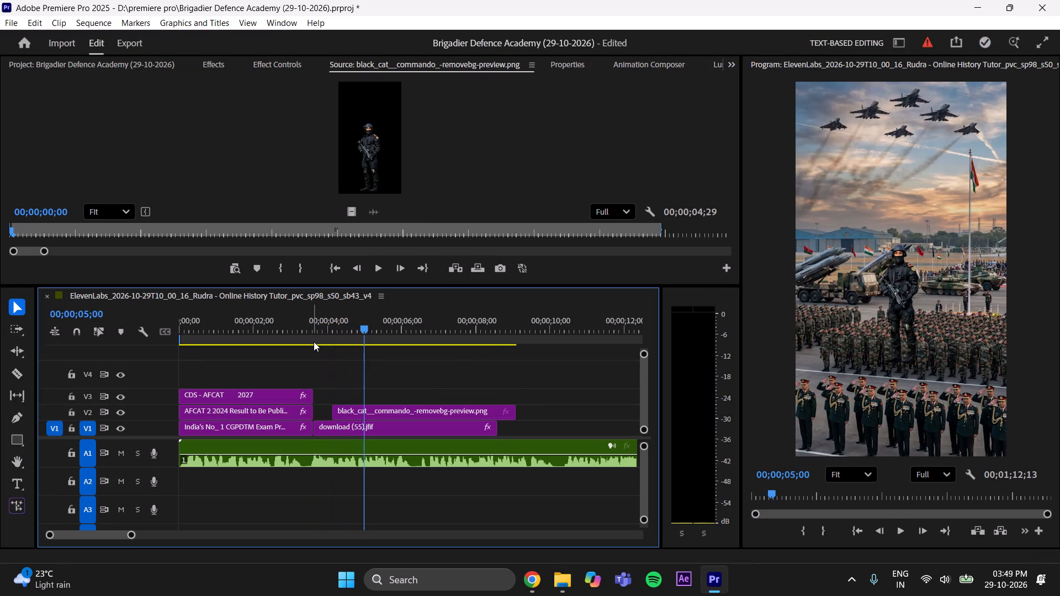
{"action": "left_click_drag", "start_coordinate": [362, 323], "coordinate": [292, 353]}
{"action": "key", "text": "space"}
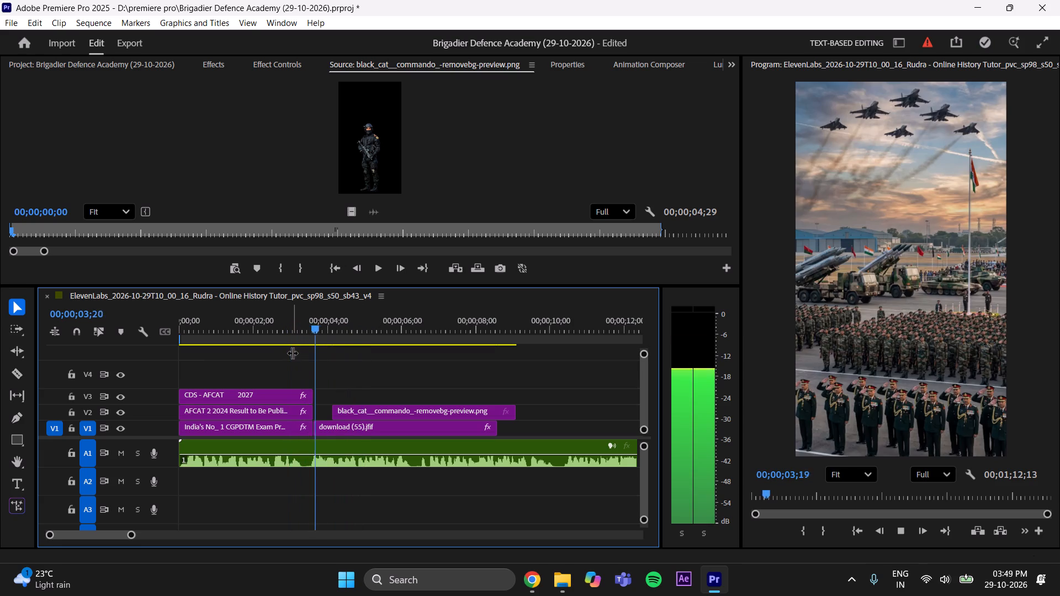
{"action": "key", "text": "space"}
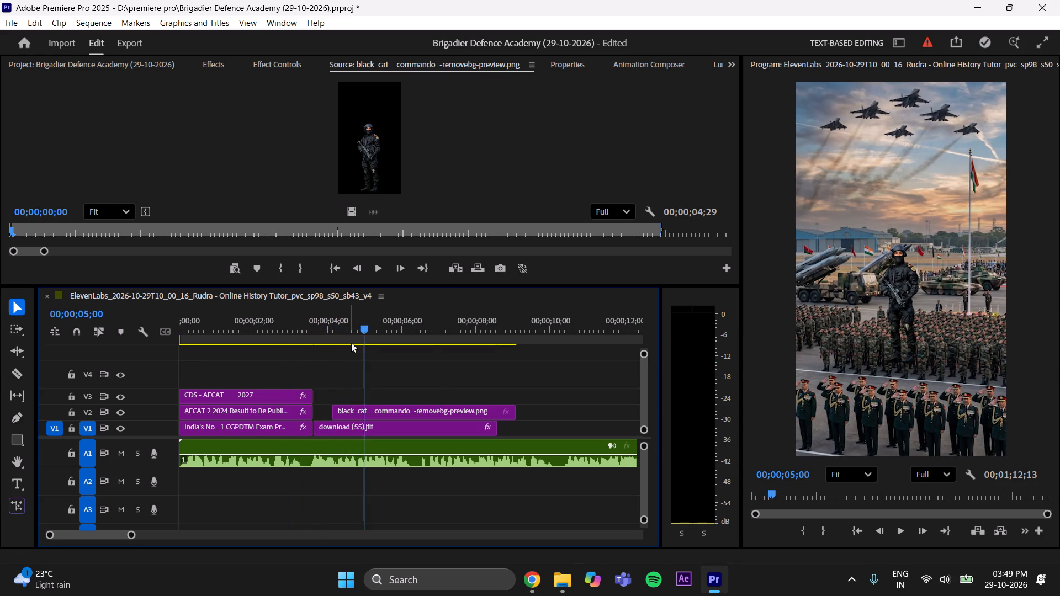
{"action": "left_click_drag", "start_coordinate": [369, 333], "coordinate": [360, 348]}
{"action": "key", "text": "space"}
{"action": "key", "text": "space"}
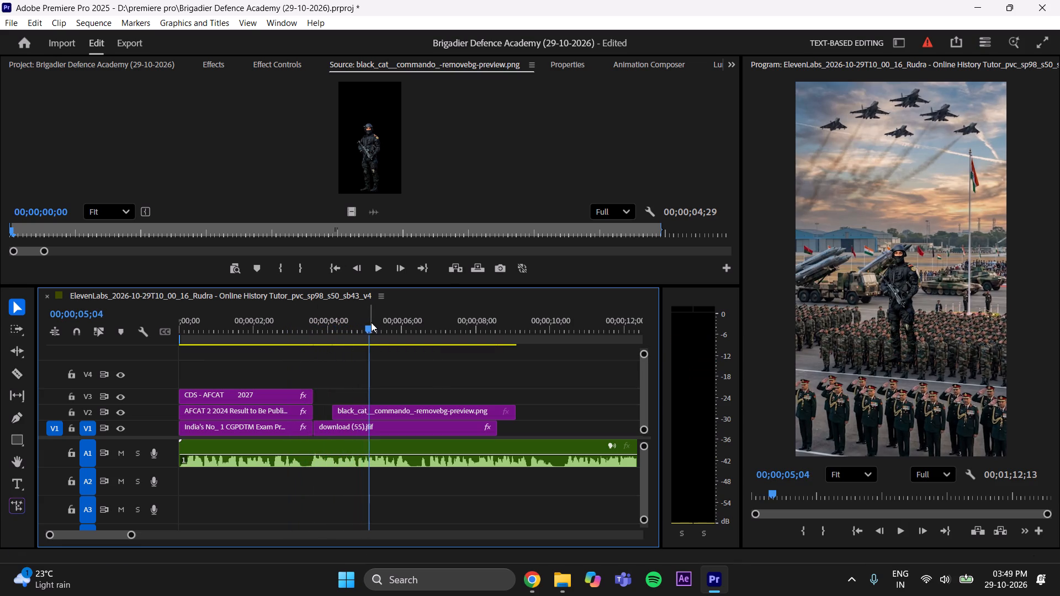
{"action": "left_click_drag", "start_coordinate": [371, 322], "coordinate": [359, 328]}
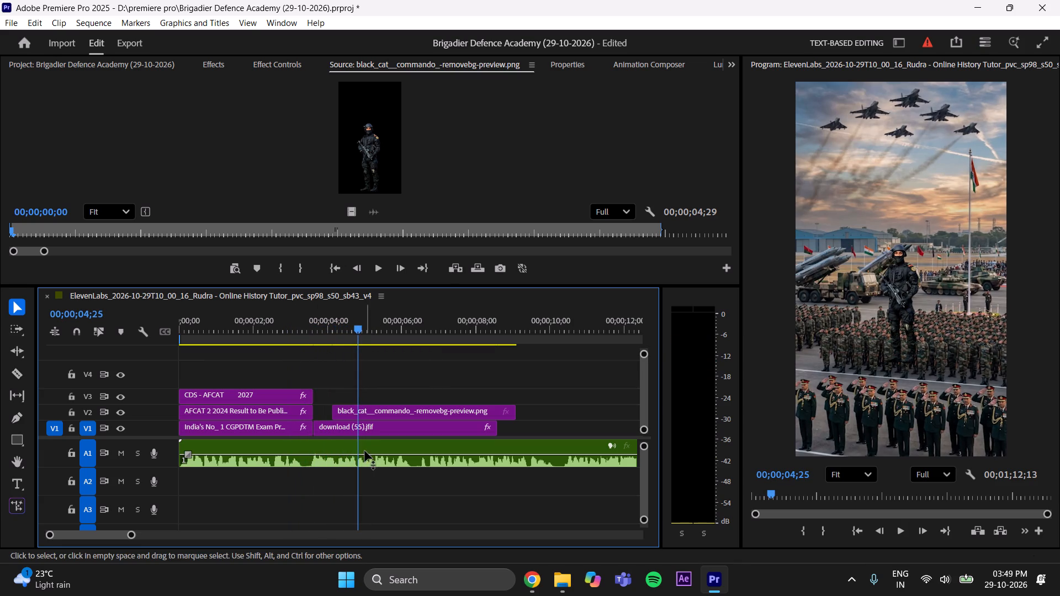
Find the blur effects and apply Camera Blur to the fighter-jets picture on V1.
{"action": "left_click", "coordinate": [370, 434]}
{"action": "left_click", "coordinate": [222, 68]}
{"action": "left_click", "coordinate": [122, 91]}
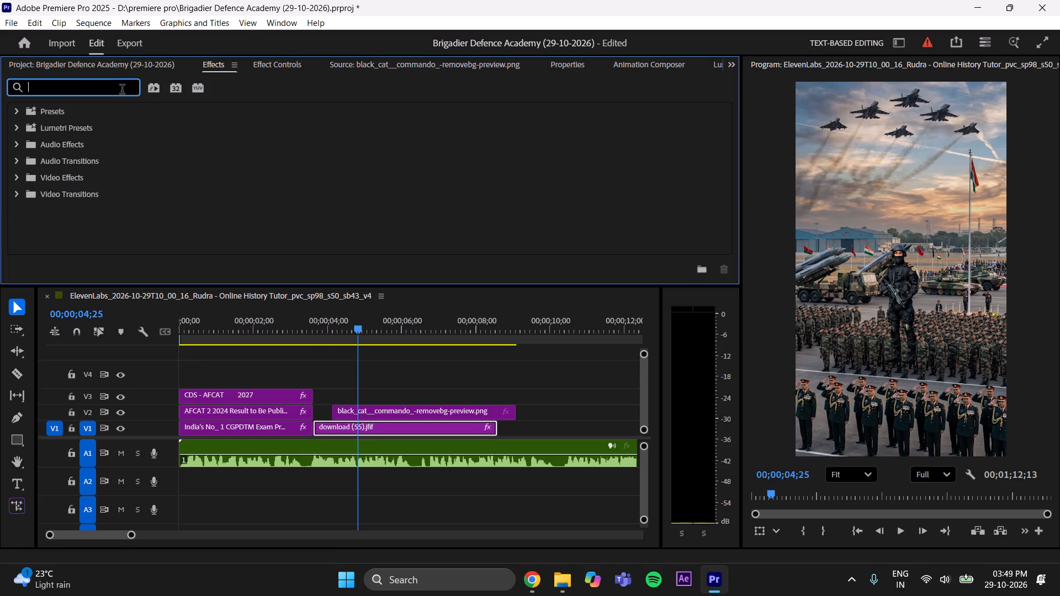
{"action": "type", "text": "BLUR"}
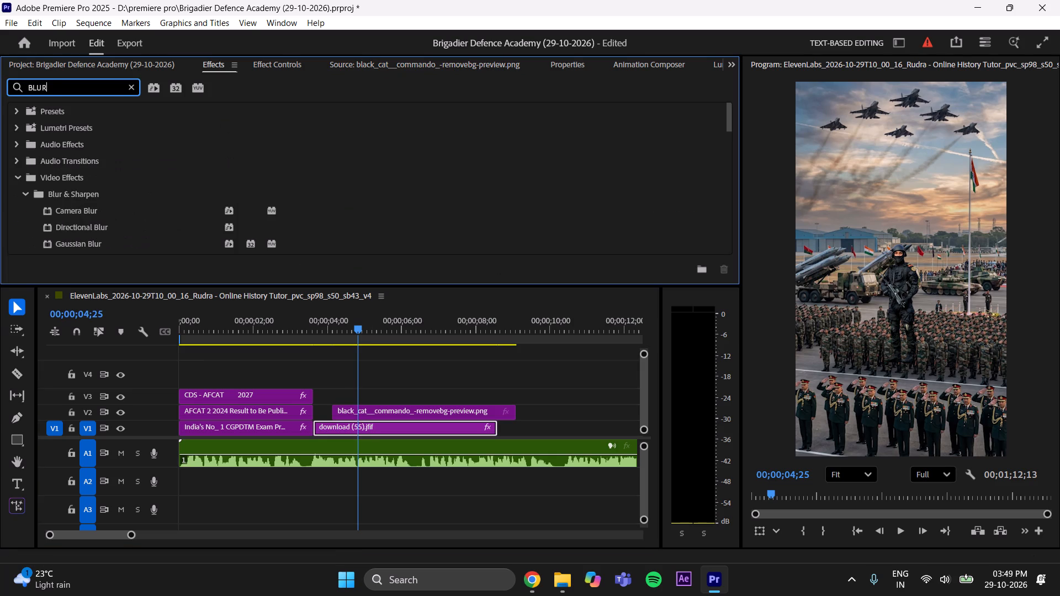
{"action": "left_click_drag", "start_coordinate": [85, 210], "coordinate": [358, 427]}
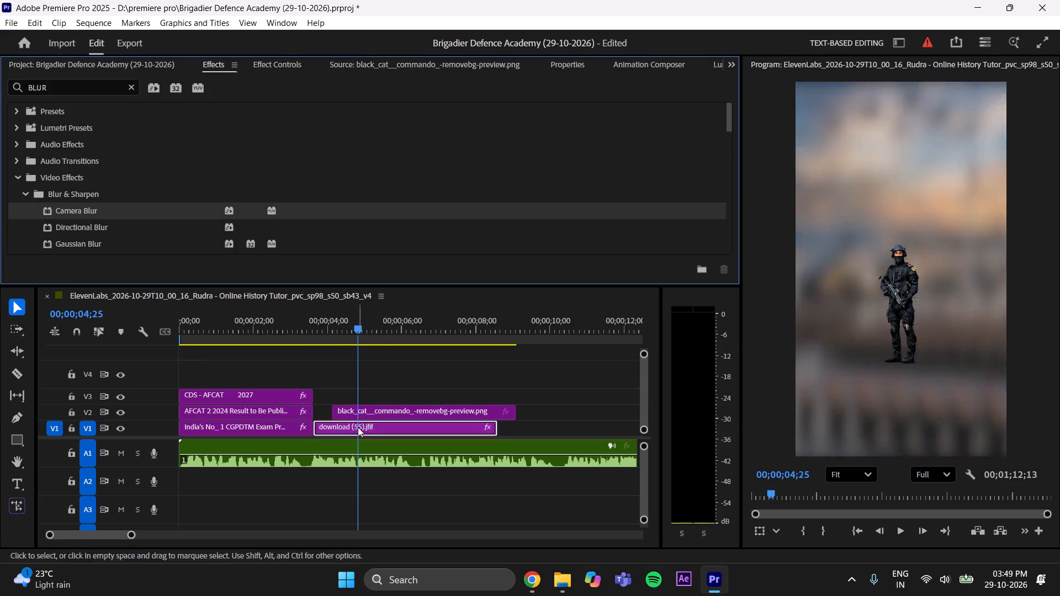
Set the Camera Blur's Percent Blur on the fighter-jets picture to 22.
{"action": "left_click", "coordinate": [257, 61]}
{"action": "scroll", "coordinate": [181, 203], "scroll_direction": "down", "scroll_amount": 10}
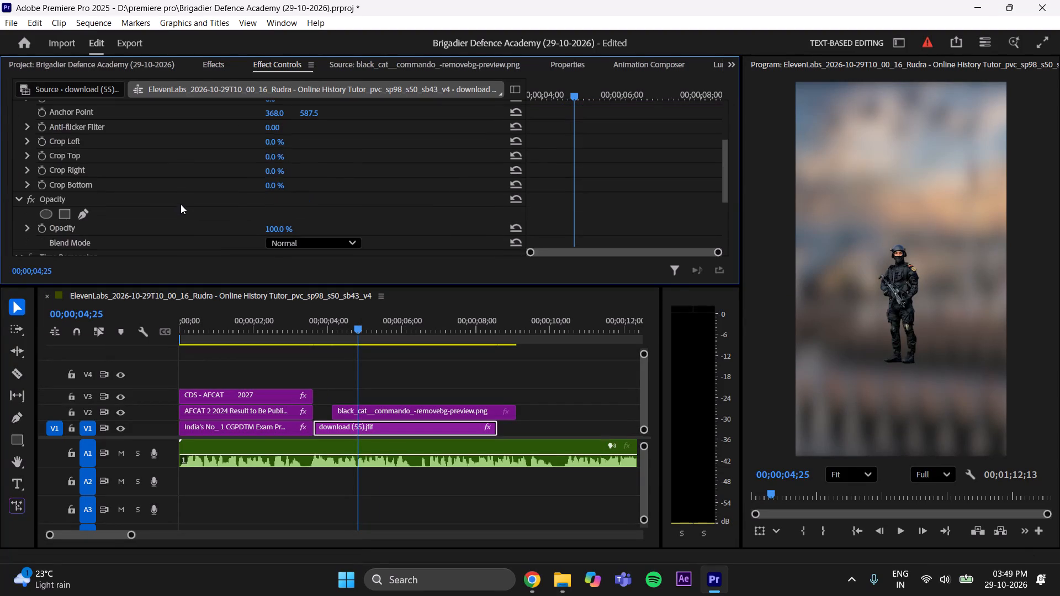
{"action": "scroll", "coordinate": [181, 204], "scroll_direction": "down", "scroll_amount": 3}
{"action": "left_click_drag", "start_coordinate": [274, 233], "coordinate": [269, 239]}
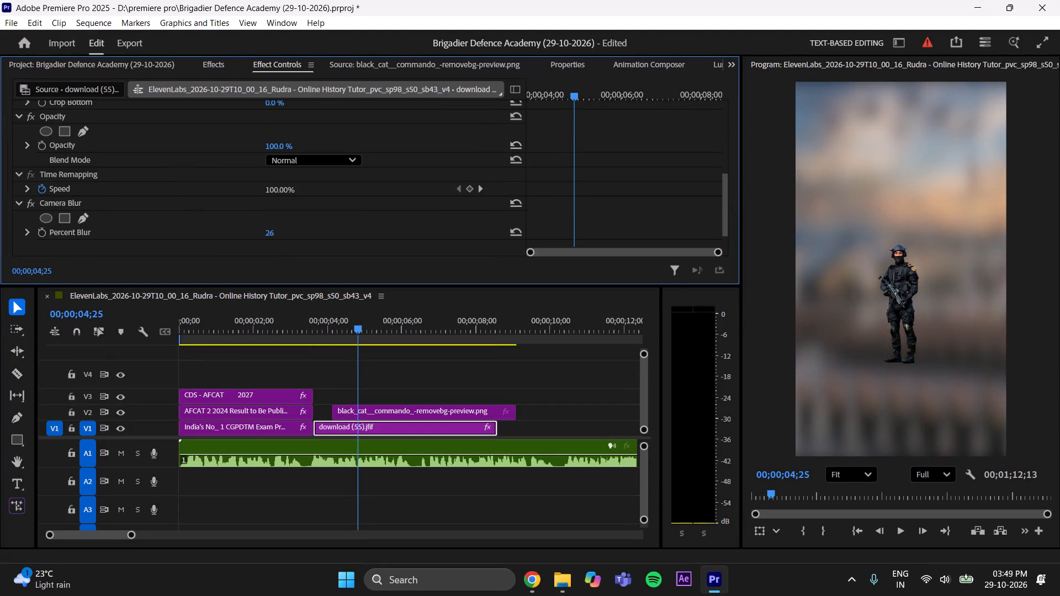
{"action": "left_click_drag", "start_coordinate": [269, 239], "coordinate": [261, 242]}
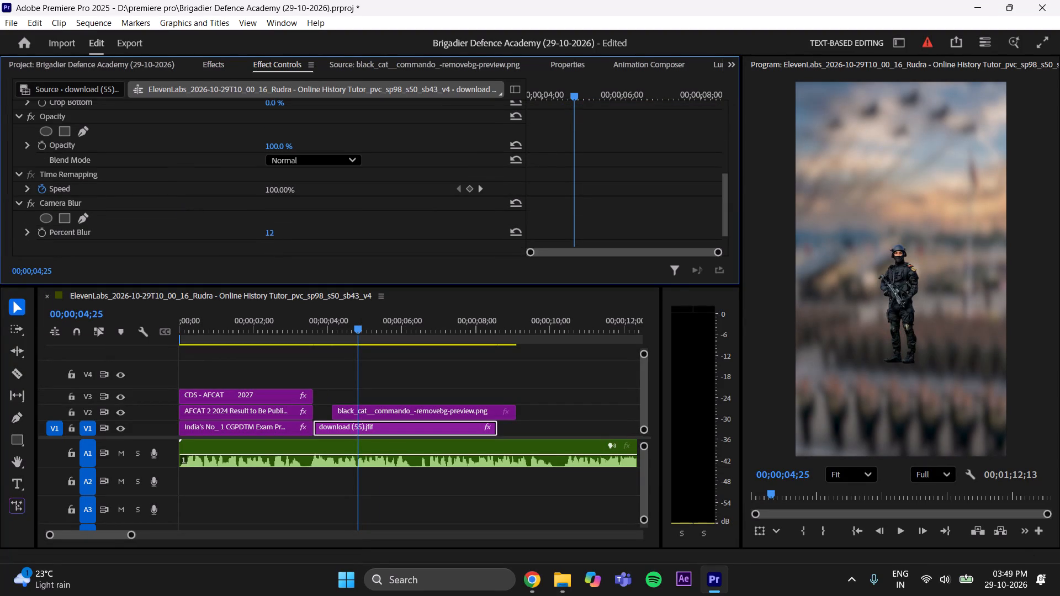
{"action": "left_click_drag", "start_coordinate": [261, 242], "coordinate": [266, 239]}
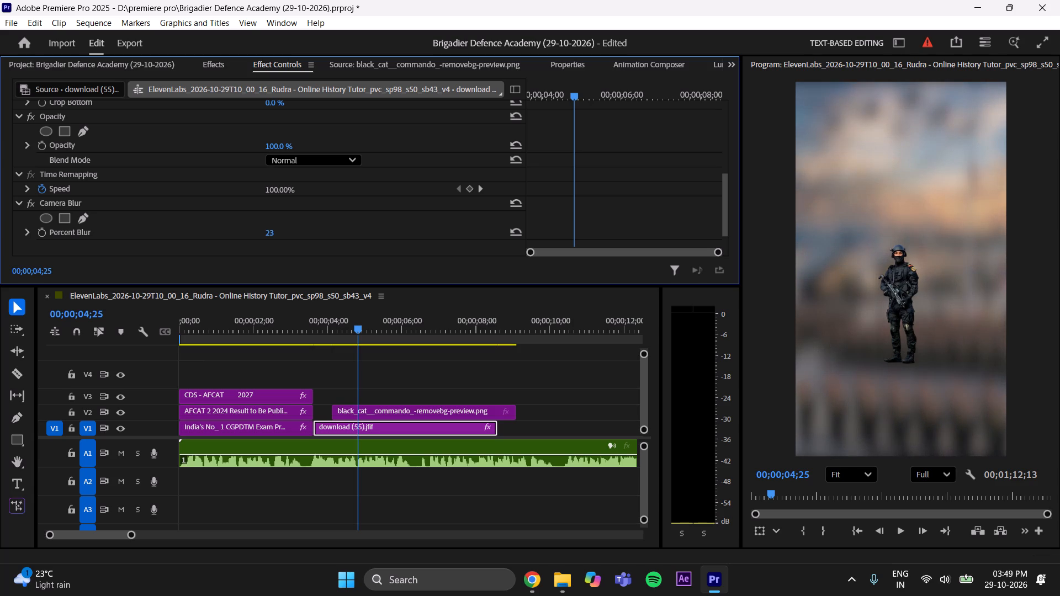
{"action": "left_click_drag", "start_coordinate": [266, 239], "coordinate": [265, 239]}
{"action": "left_click_drag", "start_coordinate": [265, 239], "coordinate": [267, 240]}
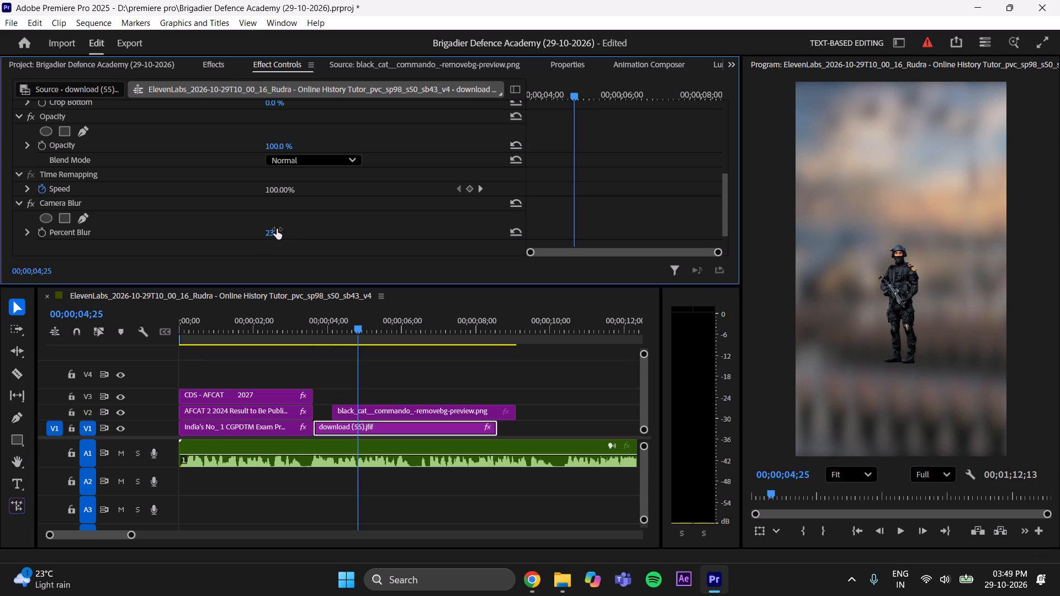
{"action": "left_click", "coordinate": [275, 231]}
Keyframe Percent Blur on the fighter-jets picture at 22 at 00;00;04;25 and at 0 at 00;00;04;23.
{"action": "left_click", "coordinate": [45, 235]}
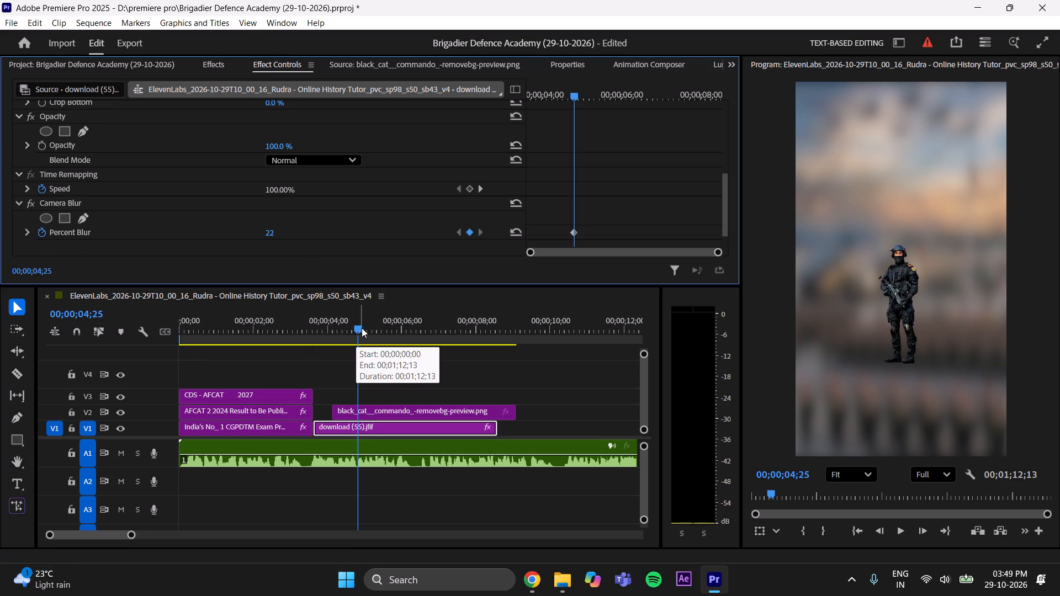
{"action": "left_click_drag", "start_coordinate": [363, 328], "coordinate": [357, 333]}
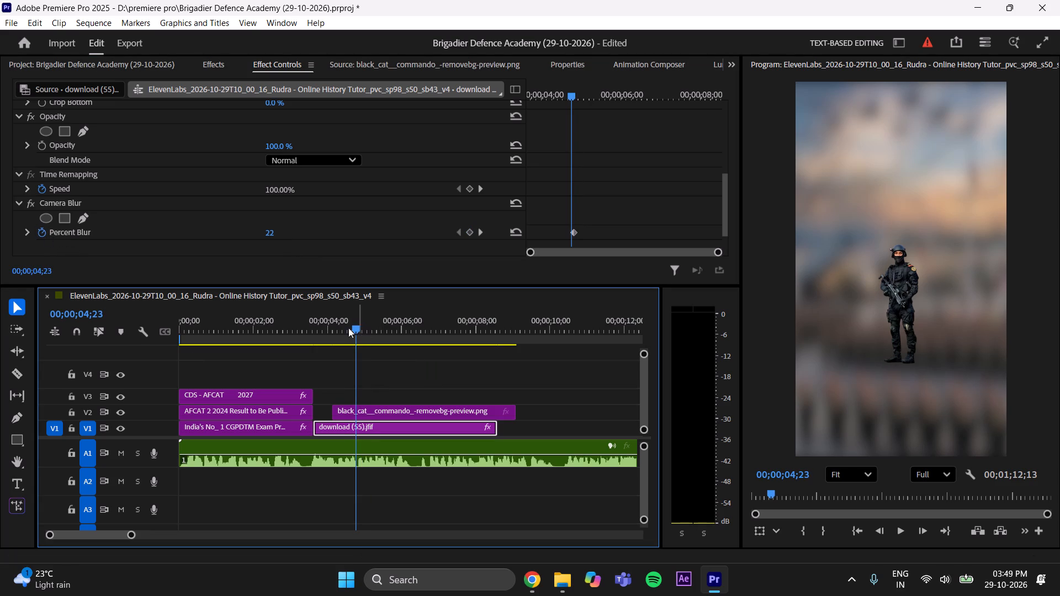
{"action": "left_click_drag", "start_coordinate": [267, 233], "coordinate": [194, 237]}
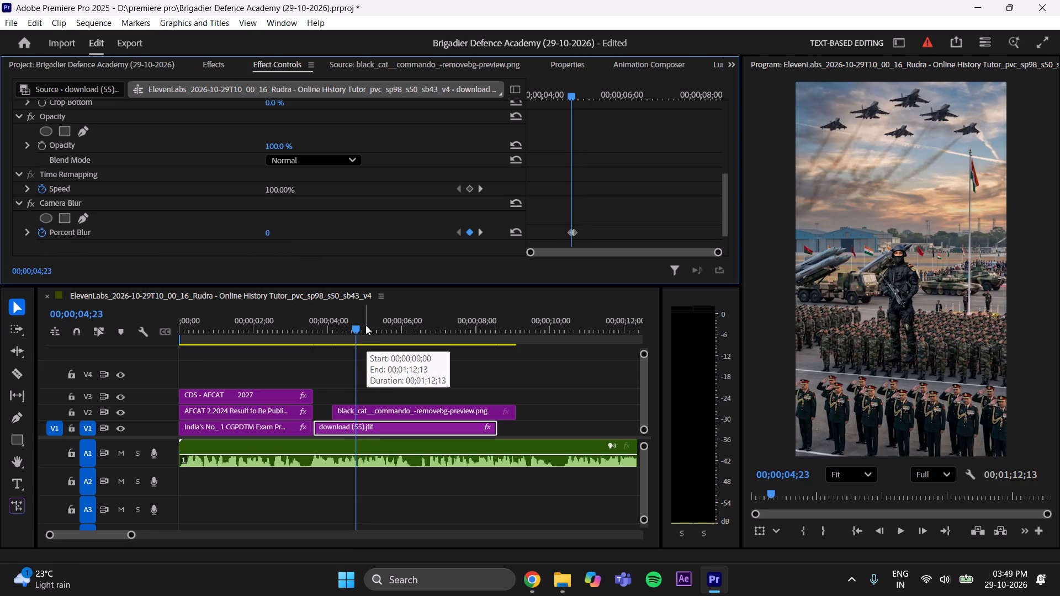
Play back from 00;00;03;17 to about 00;00;04;26 to check the blur's onset against the voice-over.
{"action": "left_click_drag", "start_coordinate": [361, 323], "coordinate": [313, 354]}
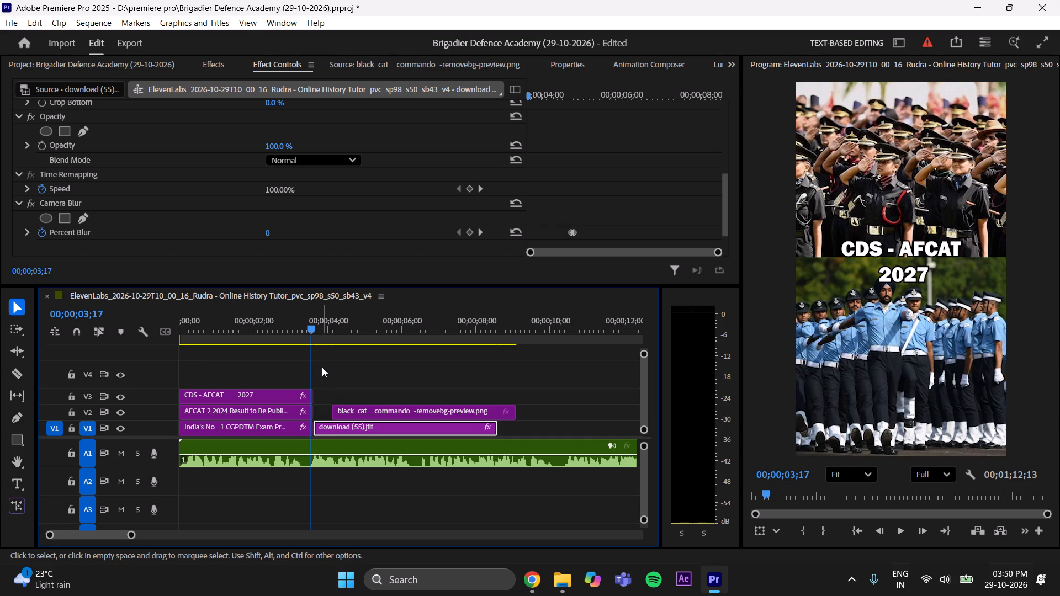
{"action": "key", "text": "space"}
{"action": "key", "text": "space"}
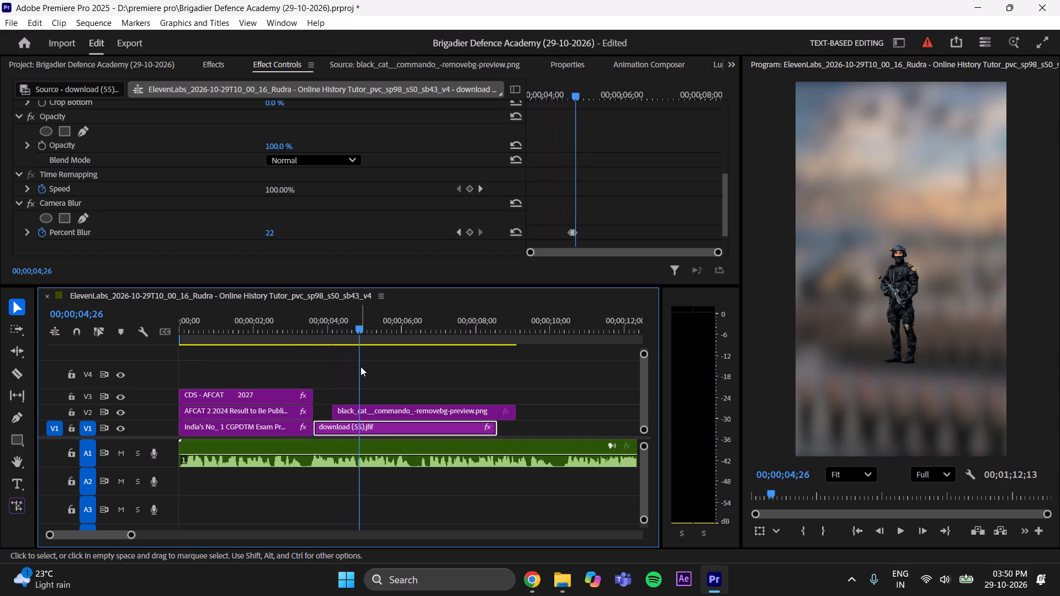
Move the commando cutout on V2 so it starts at the full-blur keyframe, 00;00;04;25, and save the project.
{"action": "left_click", "coordinate": [362, 323]}
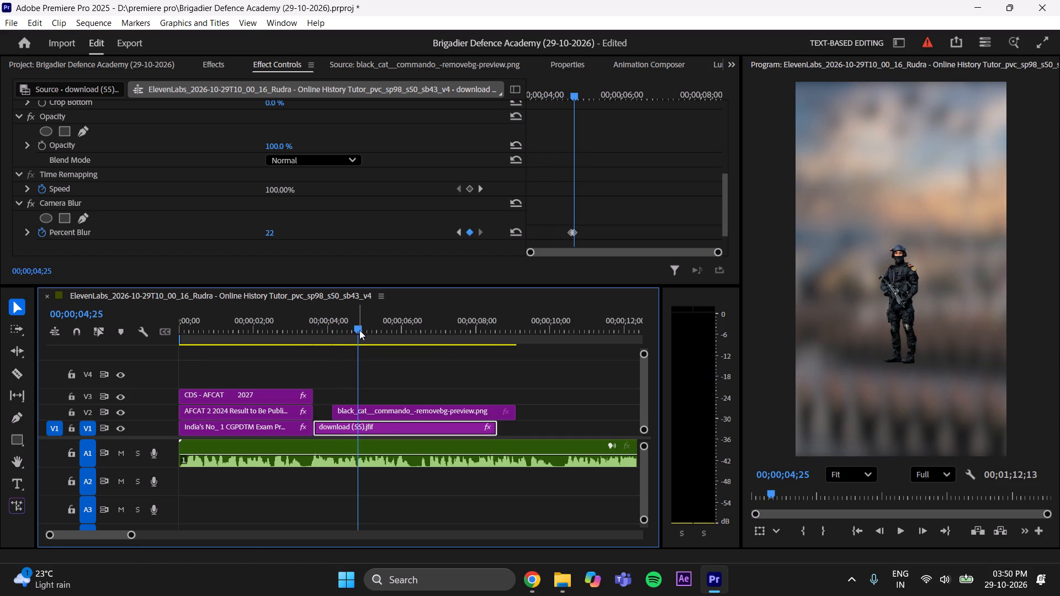
{"action": "left_click_drag", "start_coordinate": [378, 412], "coordinate": [399, 413]}
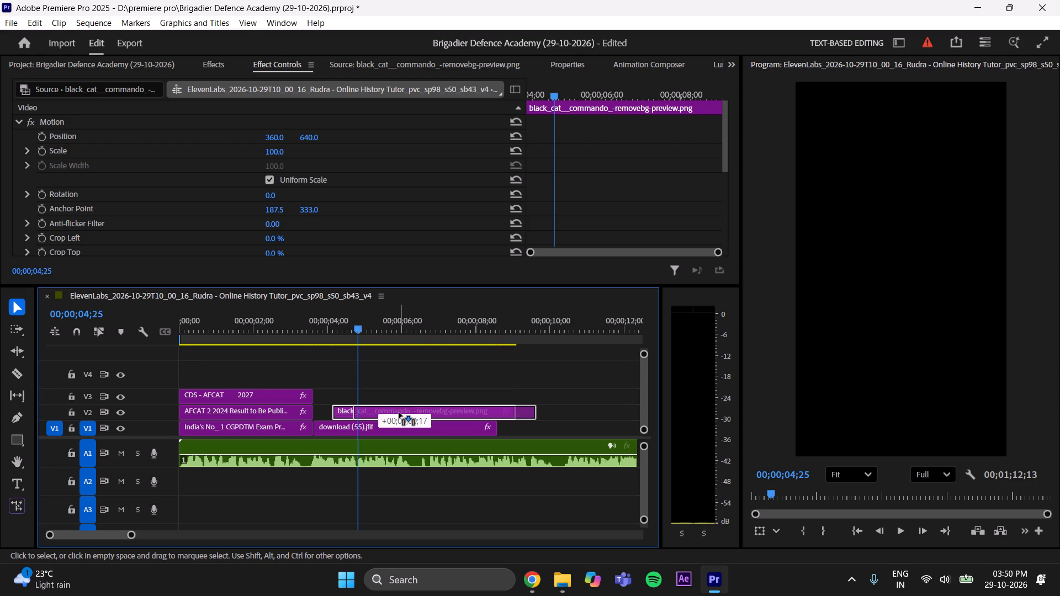
{"action": "left_click_drag", "start_coordinate": [399, 413], "coordinate": [400, 412]}
{"action": "left_click", "coordinate": [381, 413]}
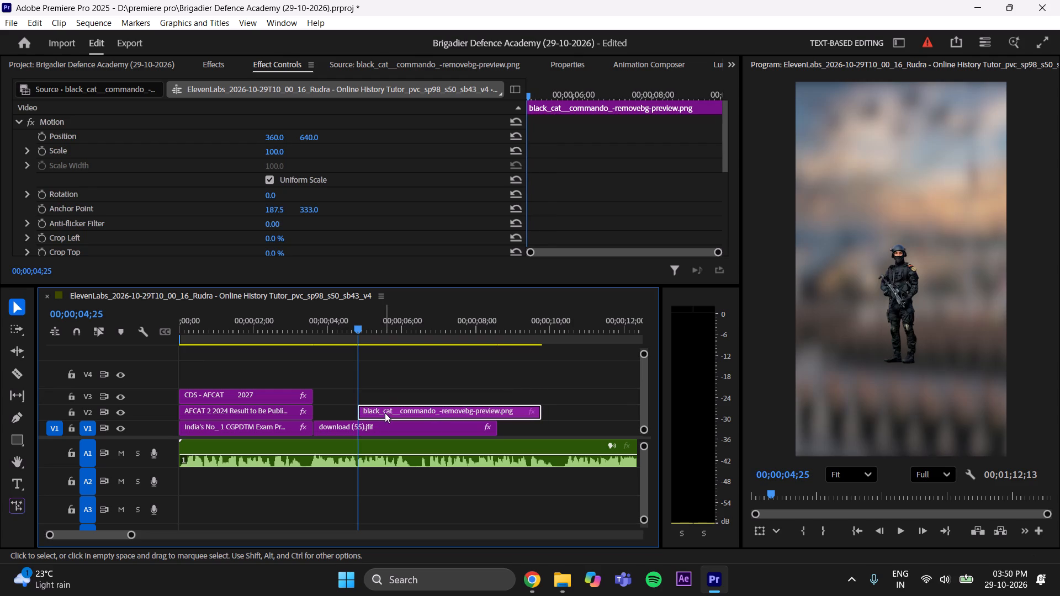
{"action": "left_click", "coordinate": [384, 380]}
{"action": "key", "text": "ctrl+s"}
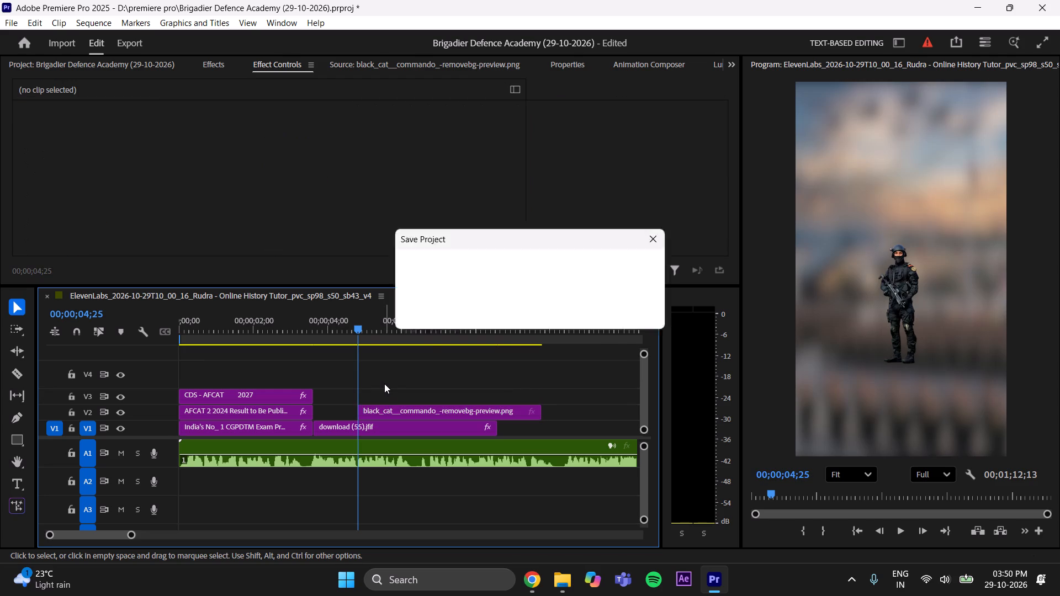
Scale the commando cutout up to 150, keeping the whole frame fitted in the program preview.
{"action": "left_click", "coordinate": [379, 411]}
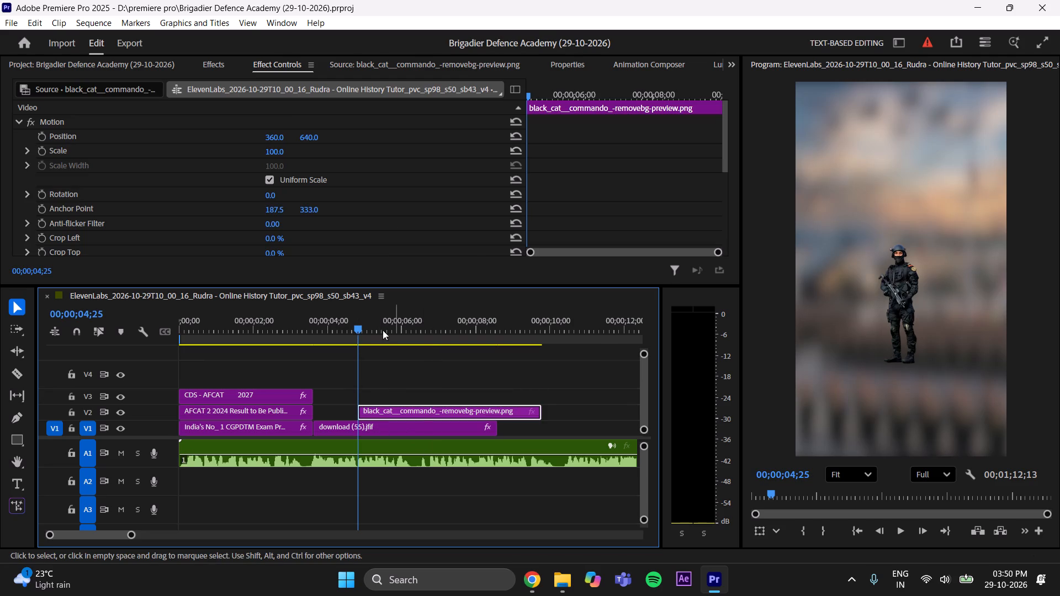
{"action": "left_click_drag", "start_coordinate": [275, 153], "coordinate": [325, 131]}
{"action": "scroll", "coordinate": [893, 238], "scroll_direction": "up", "scroll_amount": 12}
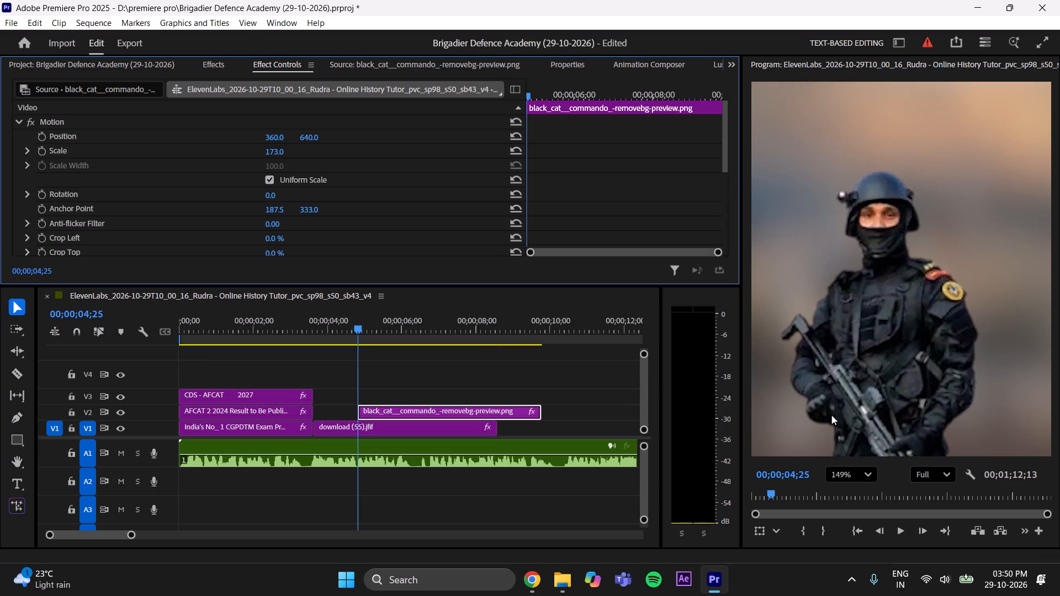
{"action": "left_click", "coordinate": [858, 474]}
{"action": "left_click", "coordinate": [861, 281]}
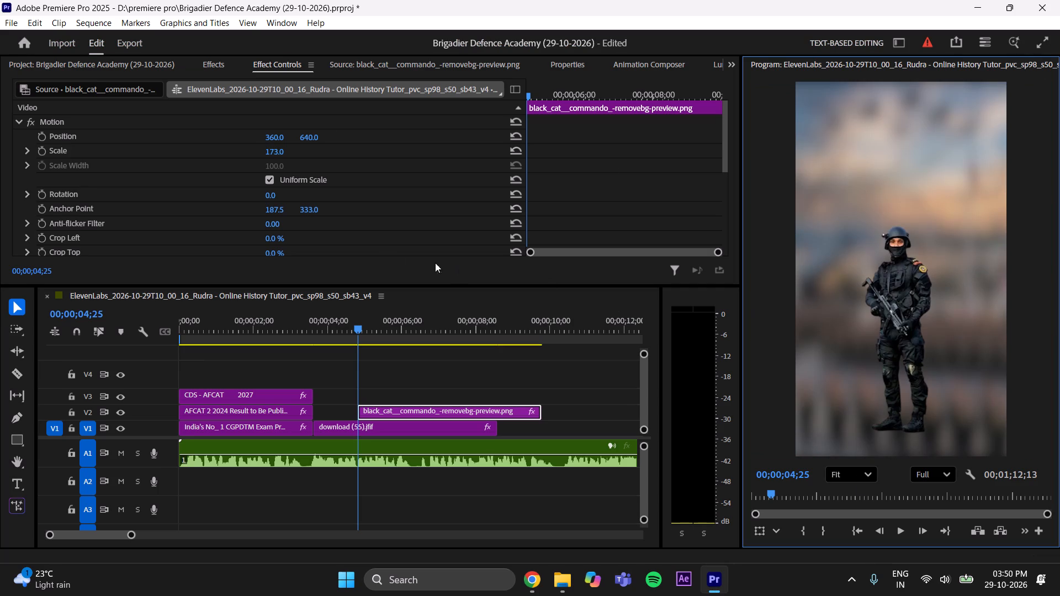
{"action": "left_click_drag", "start_coordinate": [280, 152], "coordinate": [274, 154]}
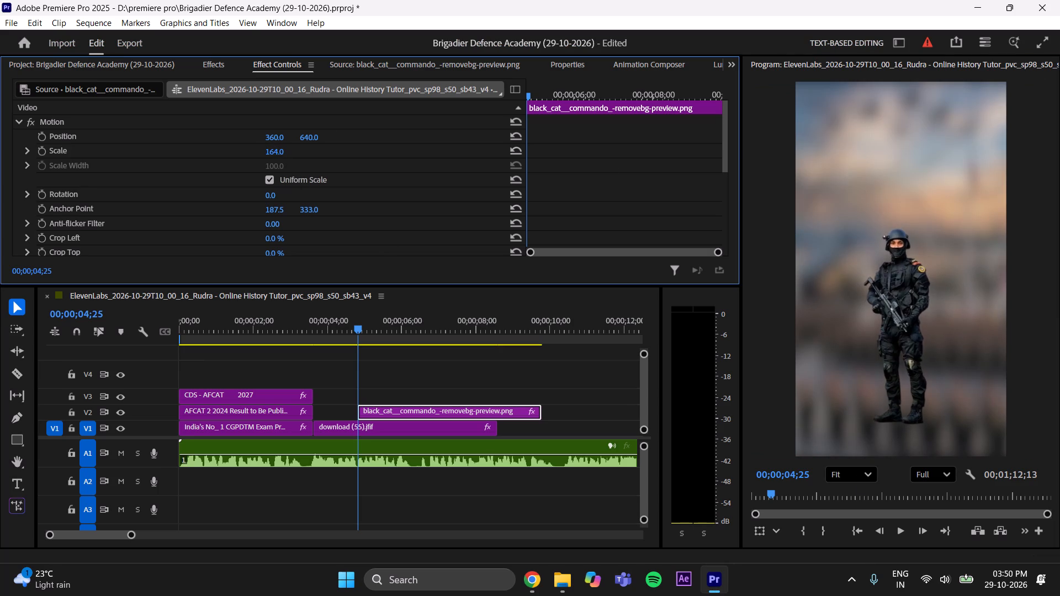
{"action": "left_click_drag", "start_coordinate": [274, 154], "coordinate": [267, 158]}
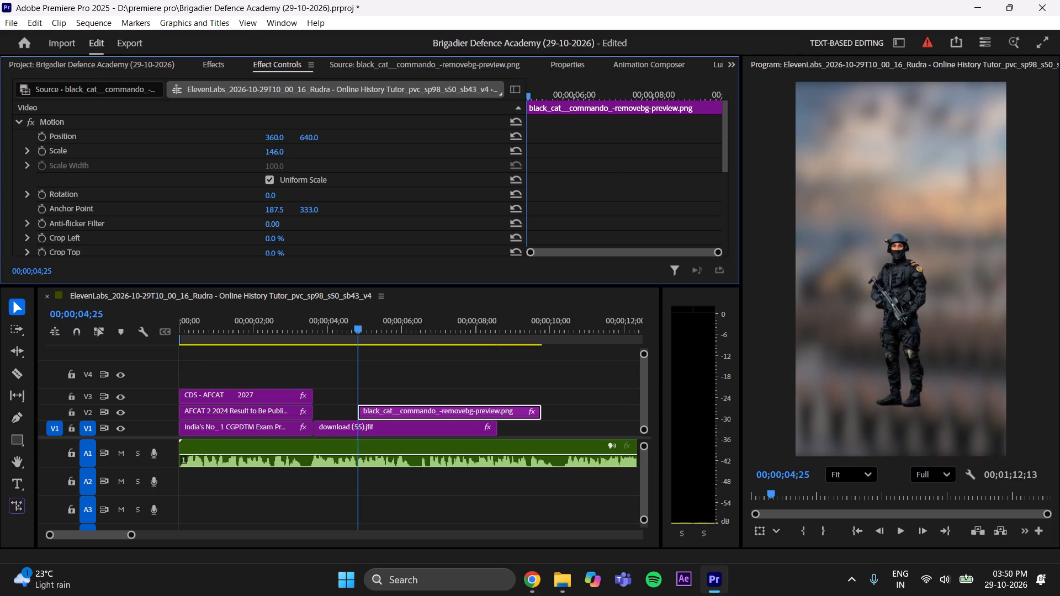
{"action": "left_click_drag", "start_coordinate": [267, 158], "coordinate": [271, 158]}
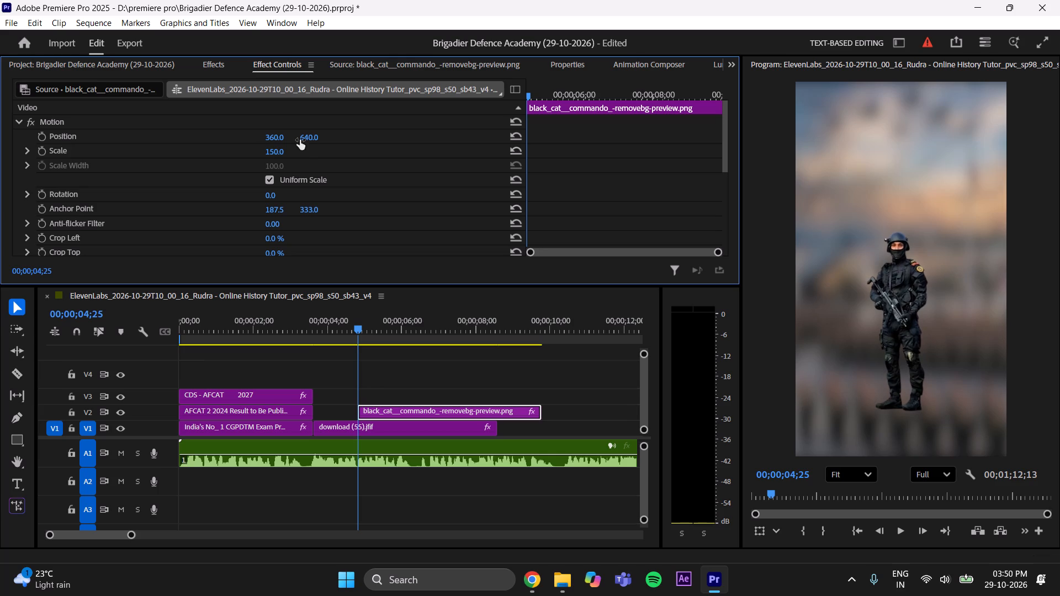
Raise the commando cutout in the frame by setting its vertical position to 585.
{"action": "left_click_drag", "start_coordinate": [315, 137], "coordinate": [287, 135]}
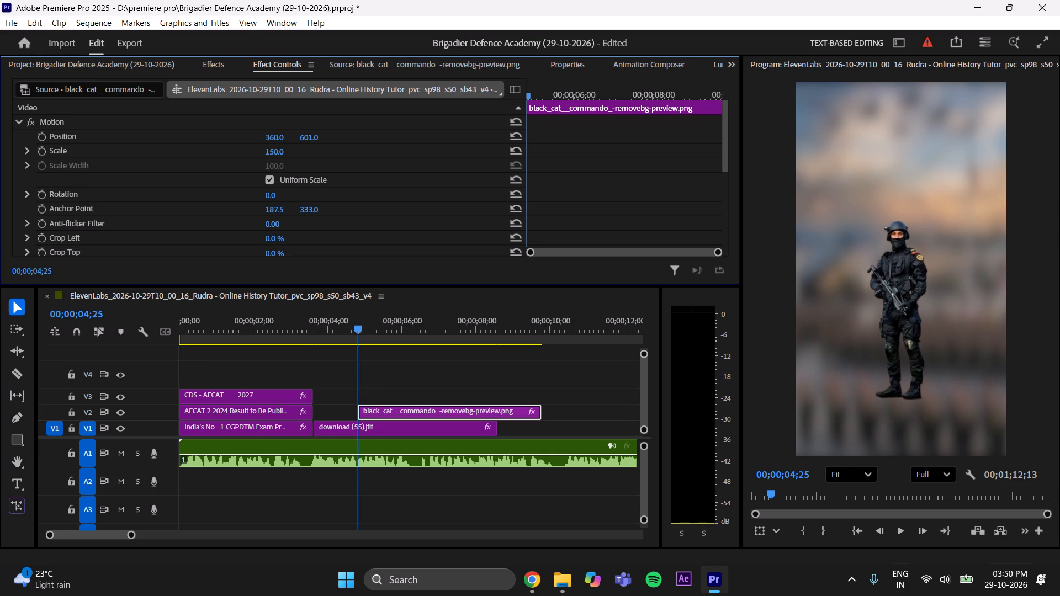
{"action": "left_click_drag", "start_coordinate": [287, 135], "coordinate": [279, 139]}
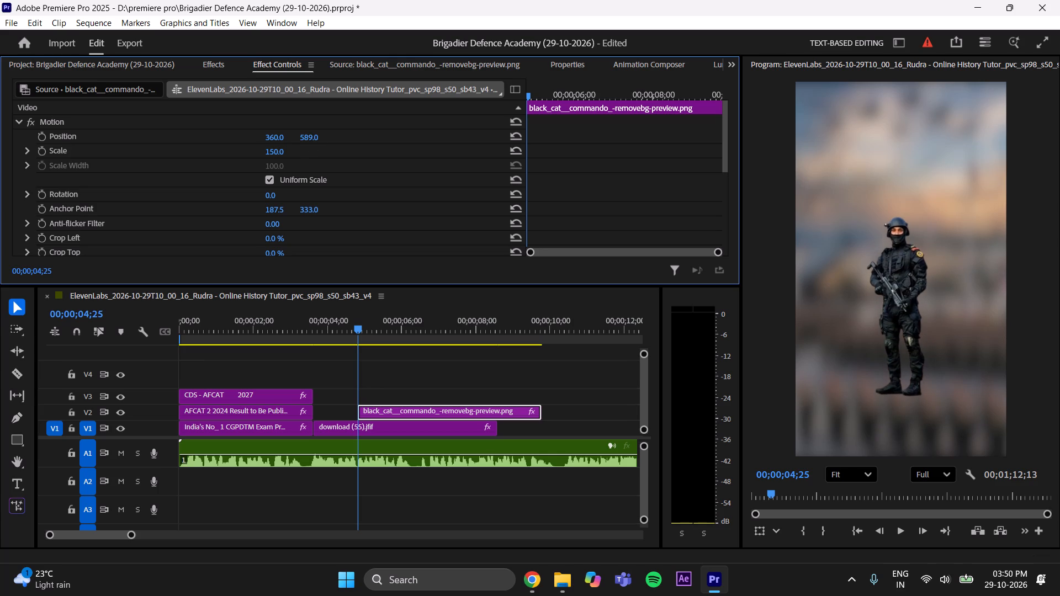
{"action": "left_click_drag", "start_coordinate": [279, 139], "coordinate": [275, 140]}
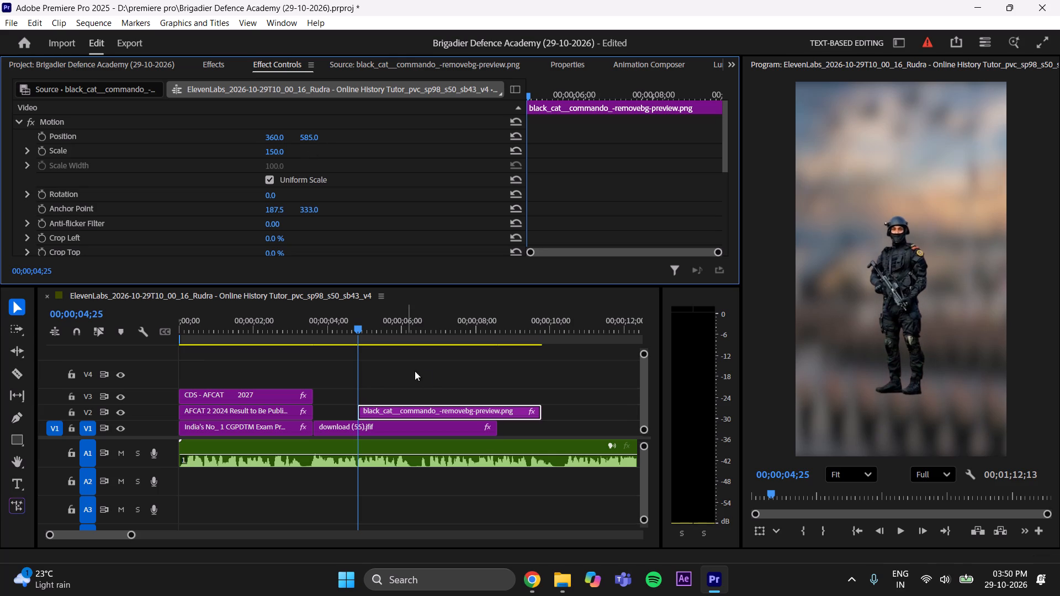
{"action": "left_click", "coordinate": [421, 372]}
Keyframe the V1 background clip download (55).jfif's Scale from 114 at 00;00;03;19 to 120 at 00;00;04;25.
{"action": "left_click_drag", "start_coordinate": [357, 324], "coordinate": [355, 332]}
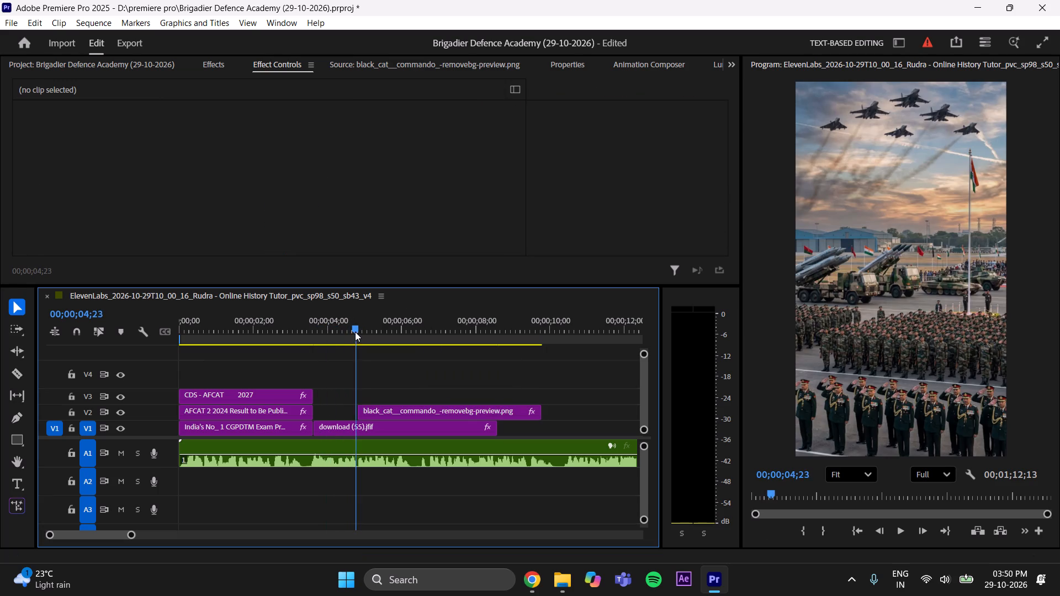
{"action": "left_click_drag", "start_coordinate": [355, 332], "coordinate": [357, 331]}
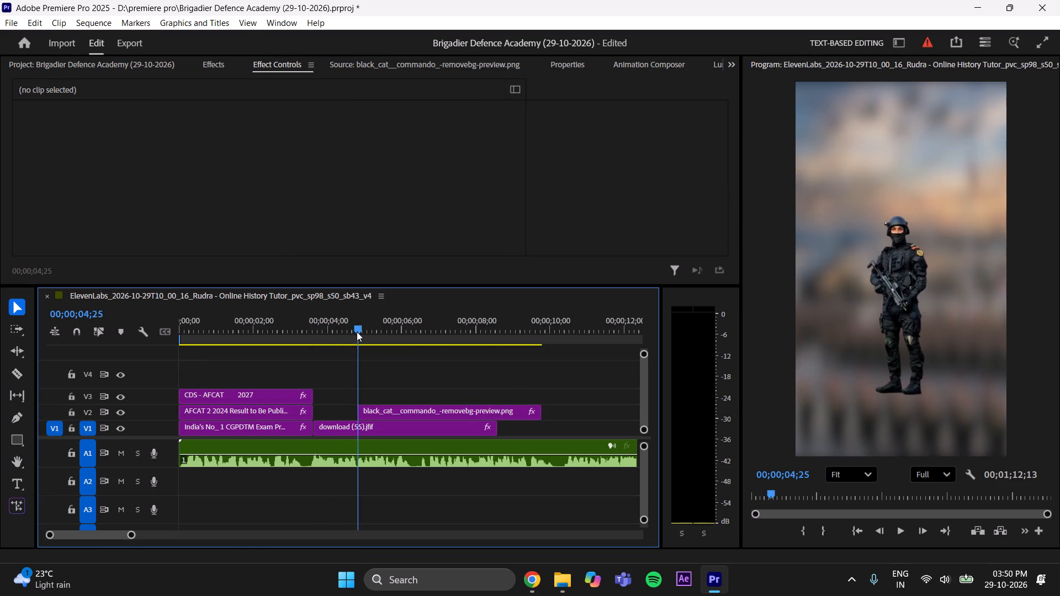
{"action": "left_click", "coordinate": [380, 434]}
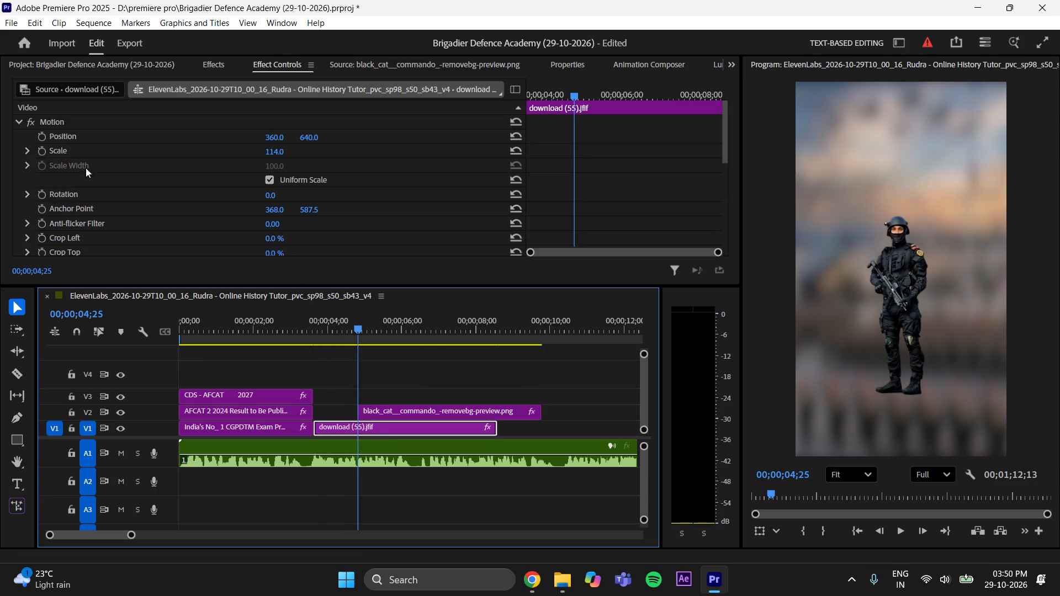
{"action": "left_click_drag", "start_coordinate": [358, 326], "coordinate": [325, 339]}
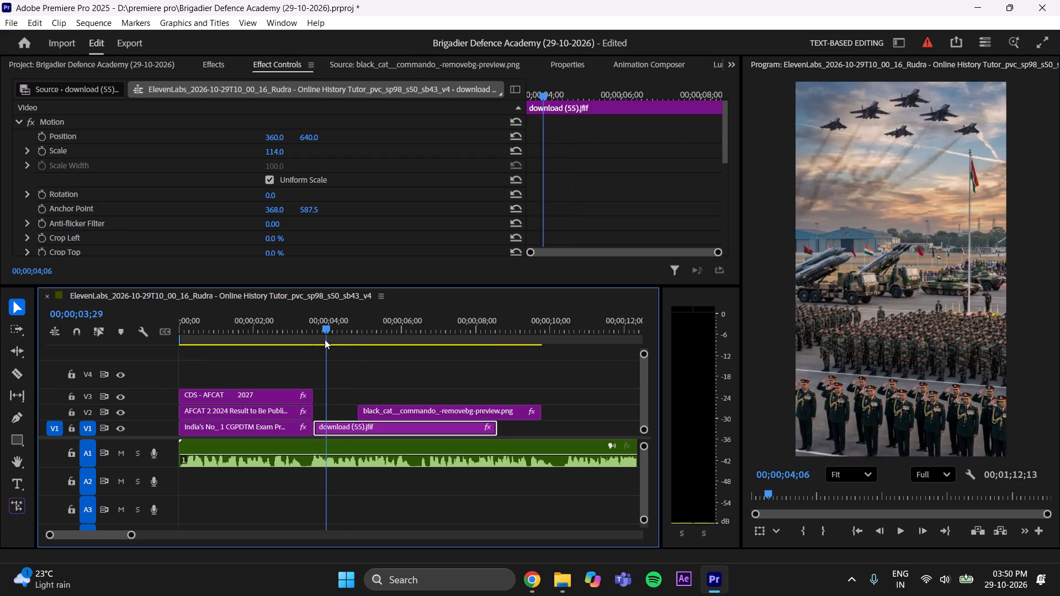
{"action": "left_click_drag", "start_coordinate": [325, 339], "coordinate": [314, 350]}
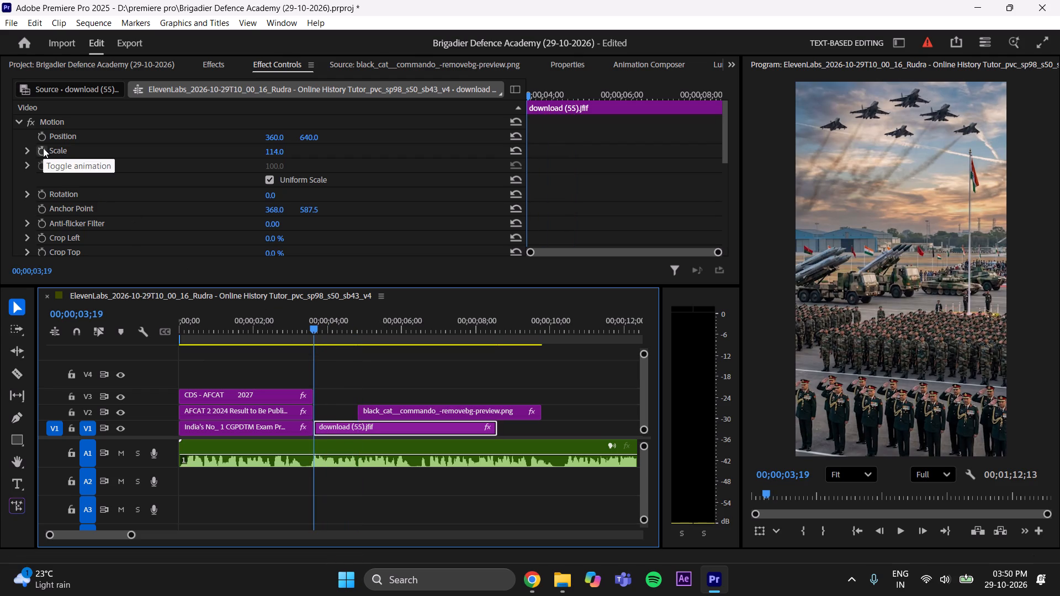
{"action": "left_click", "coordinate": [43, 148]}
{"action": "left_click_drag", "start_coordinate": [314, 327], "coordinate": [351, 339]}
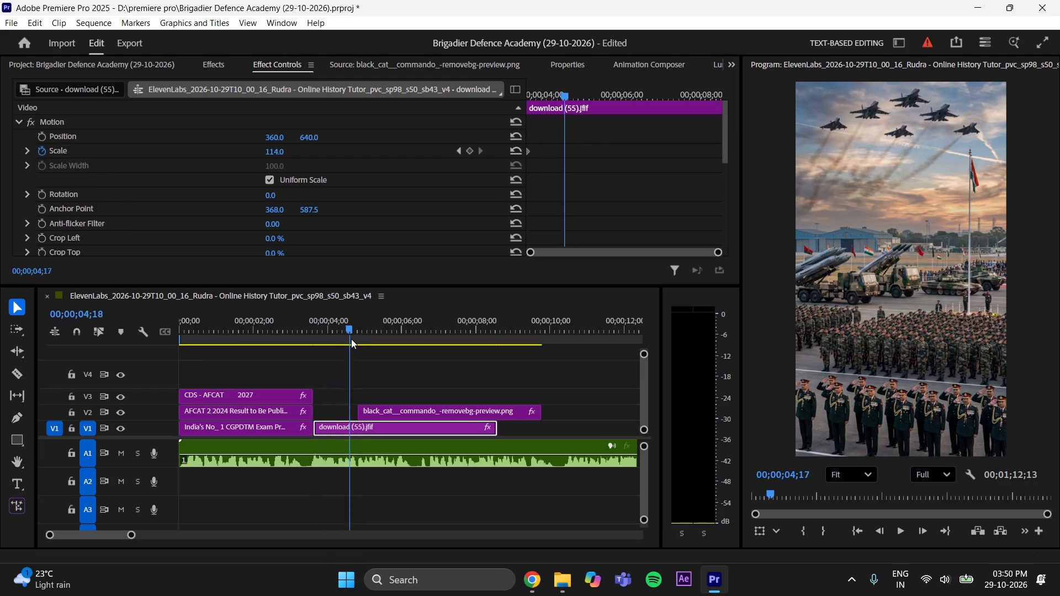
{"action": "left_click_drag", "start_coordinate": [351, 339], "coordinate": [358, 339]}
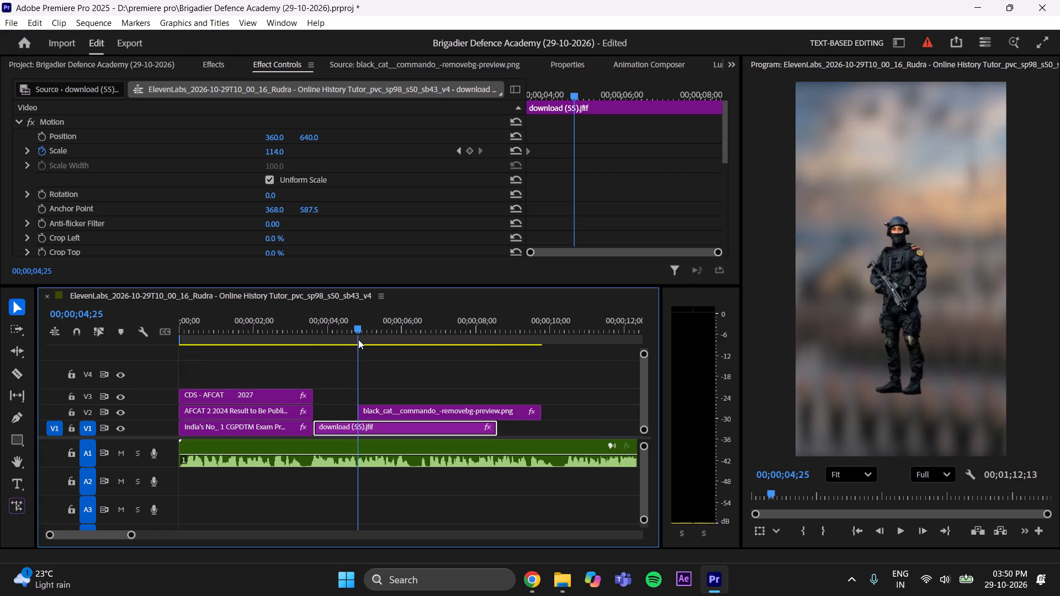
{"action": "left_click_drag", "start_coordinate": [358, 339], "coordinate": [358, 340]}
{"action": "left_click", "coordinate": [274, 150]}
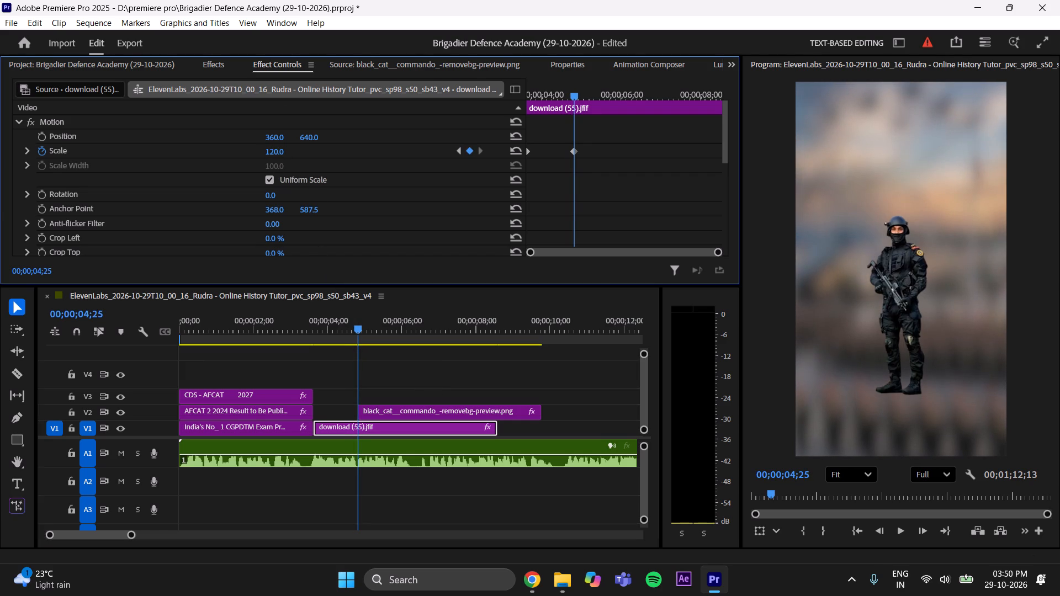
{"action": "left_click", "coordinate": [400, 387]}
Play back the background zoom from the start of the V1 parade clip to about 00;00;05;19 and save the project.
{"action": "left_click_drag", "start_coordinate": [359, 318], "coordinate": [320, 340]}
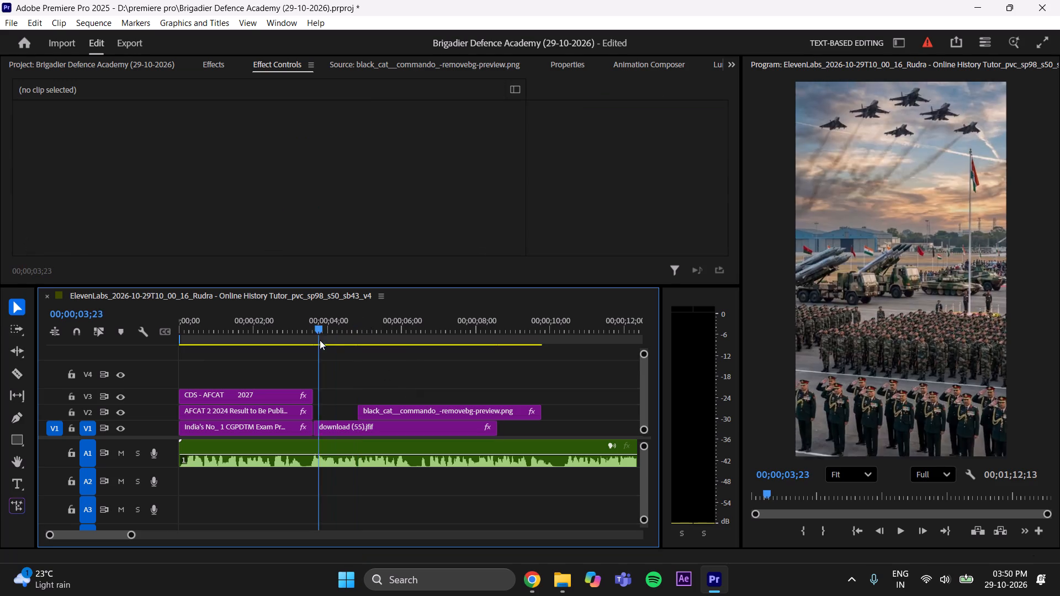
{"action": "left_click_drag", "start_coordinate": [320, 340], "coordinate": [310, 344]}
{"action": "left_click", "coordinate": [896, 531]}
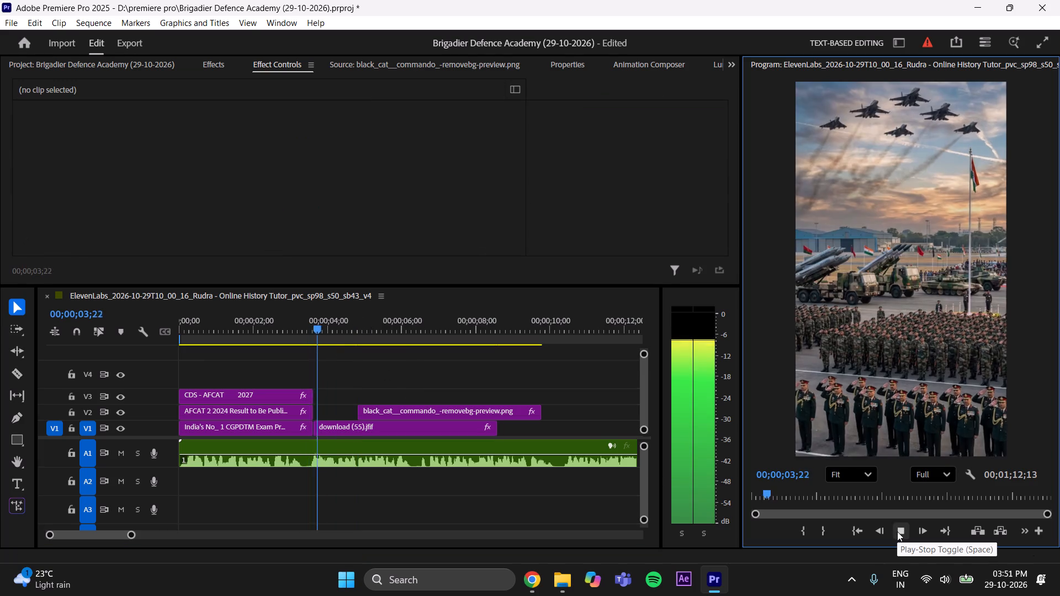
{"action": "left_click", "coordinate": [897, 531]}
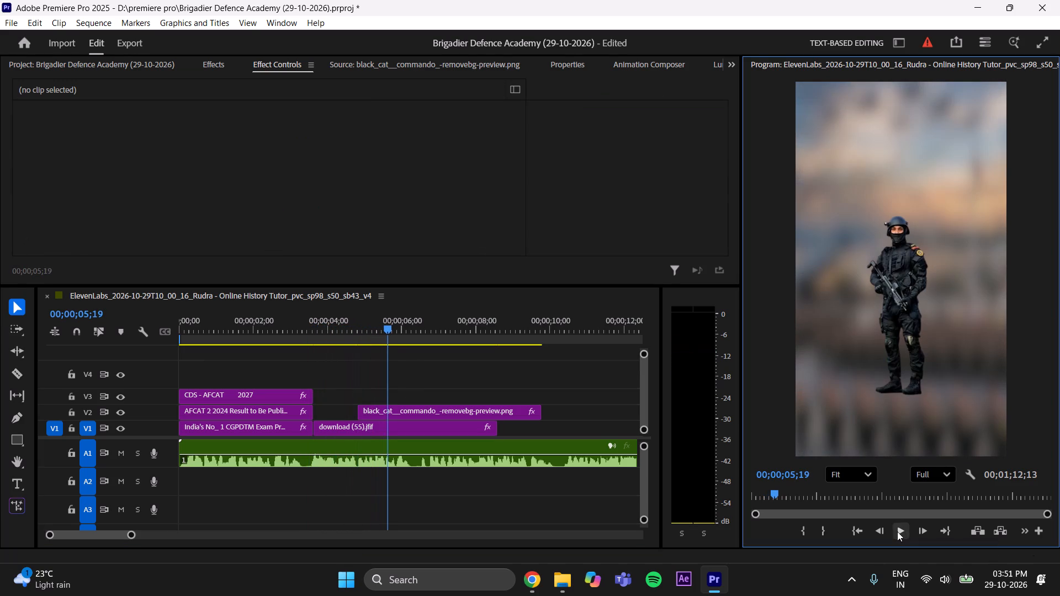
{"action": "key", "text": "ctrl+s"}
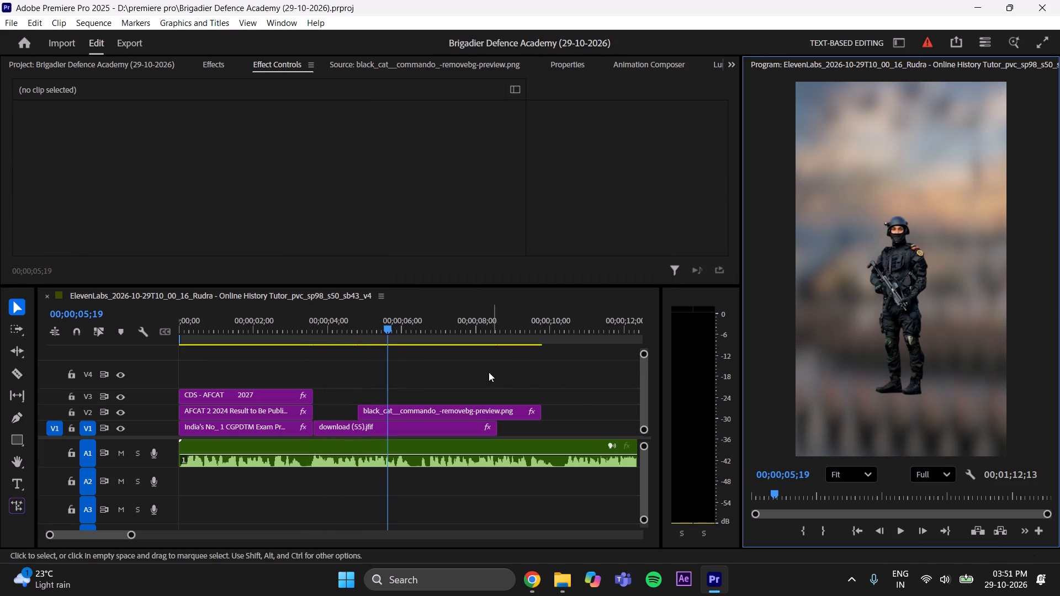
Replay the voice-over under the commando cutout to locate the phrase's end, park the playhead at 00;00;06;15, and save.
{"action": "key", "text": "space"}
{"action": "key", "text": "space"}
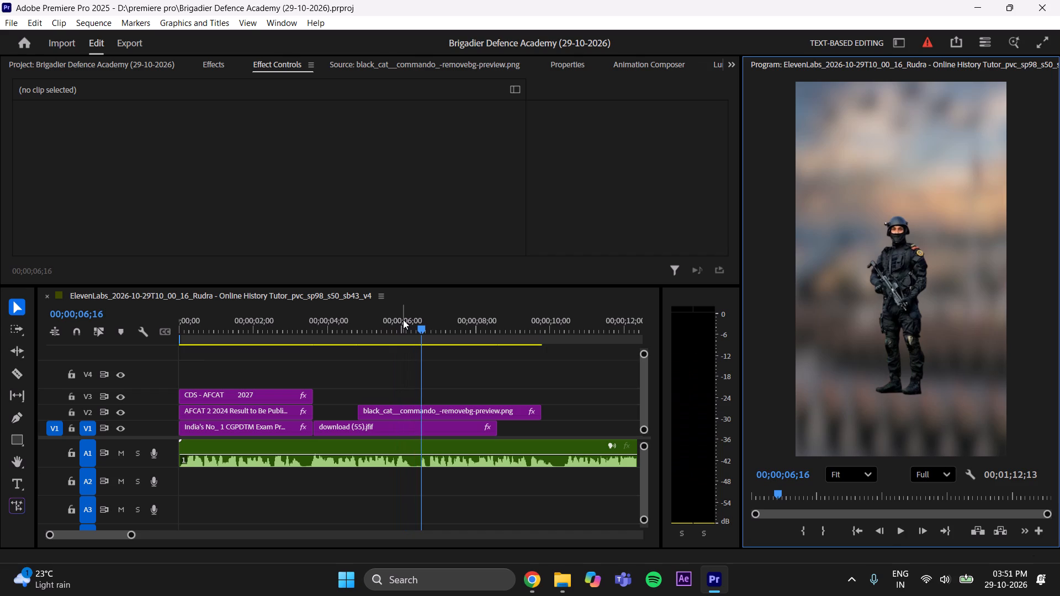
{"action": "key", "text": "space"}
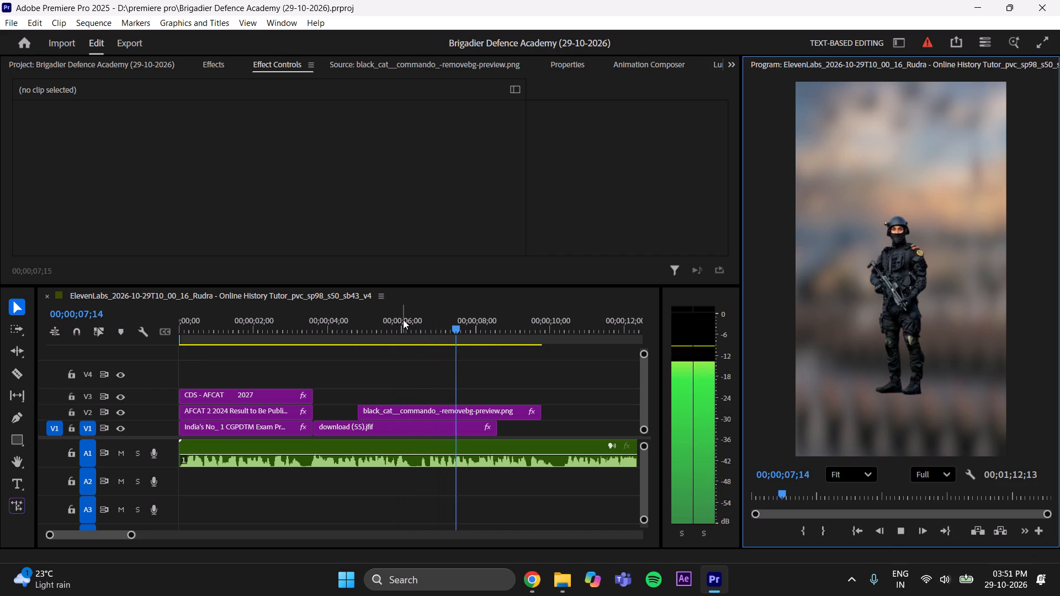
{"action": "key", "text": "space"}
{"action": "left_click_drag", "start_coordinate": [485, 324], "coordinate": [396, 353]}
{"action": "key", "text": "space"}
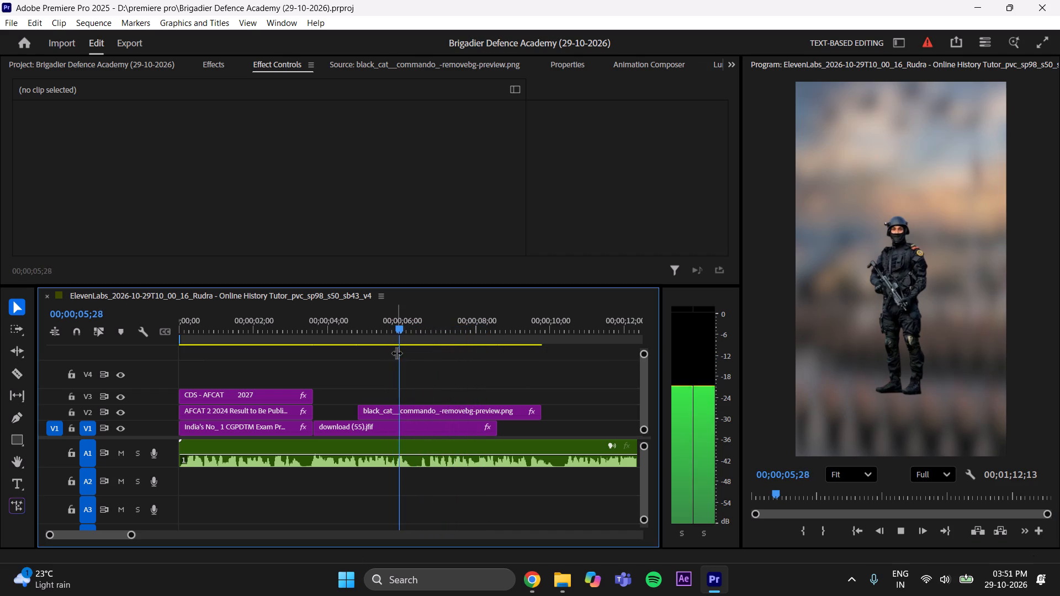
{"action": "key", "text": "space"}
{"action": "left_click_drag", "start_coordinate": [455, 322], "coordinate": [425, 334]}
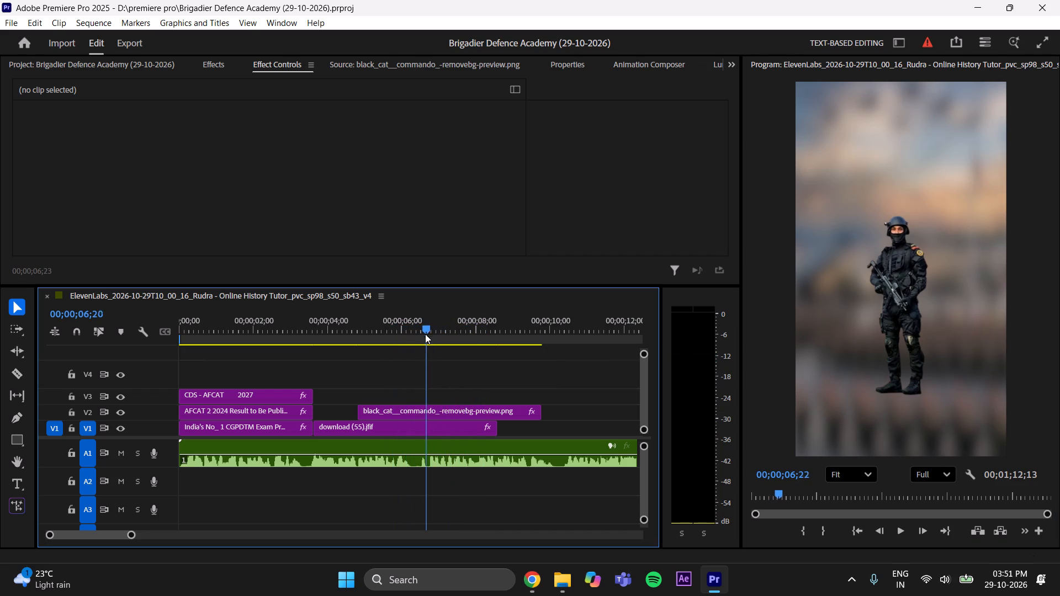
{"action": "left_click_drag", "start_coordinate": [425, 334], "coordinate": [421, 336]}
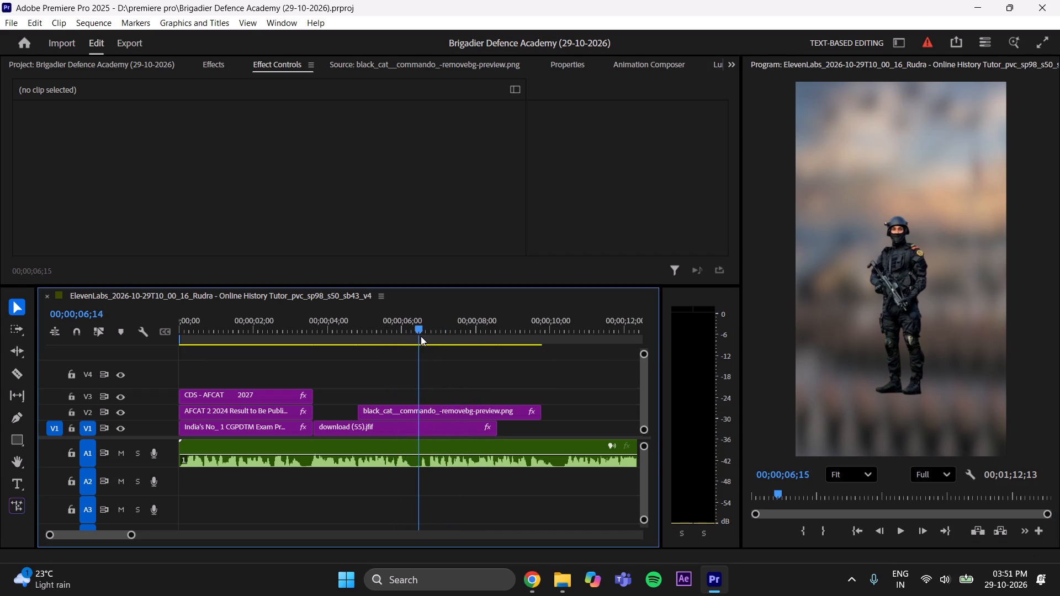
{"action": "left_click_drag", "start_coordinate": [421, 336], "coordinate": [356, 366]}
{"action": "key", "text": "space"}
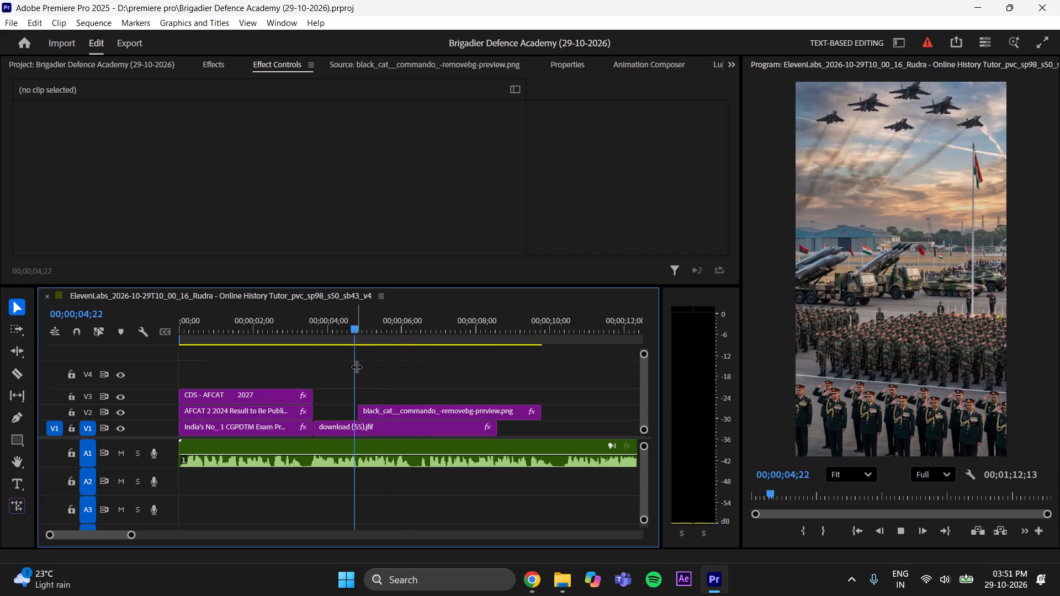
{"action": "key", "text": "space"}
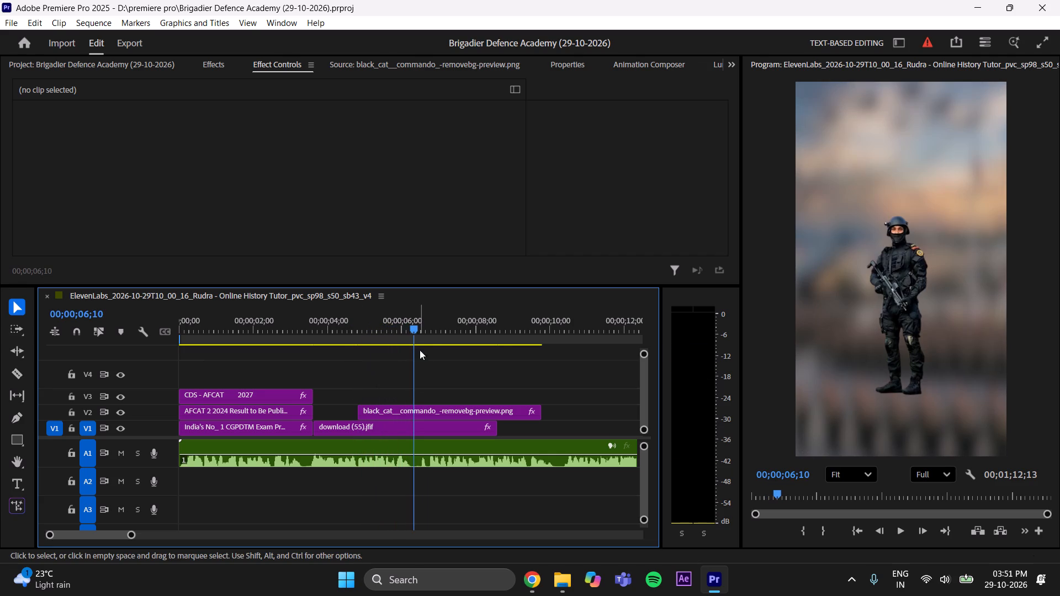
{"action": "left_click", "coordinate": [419, 330]}
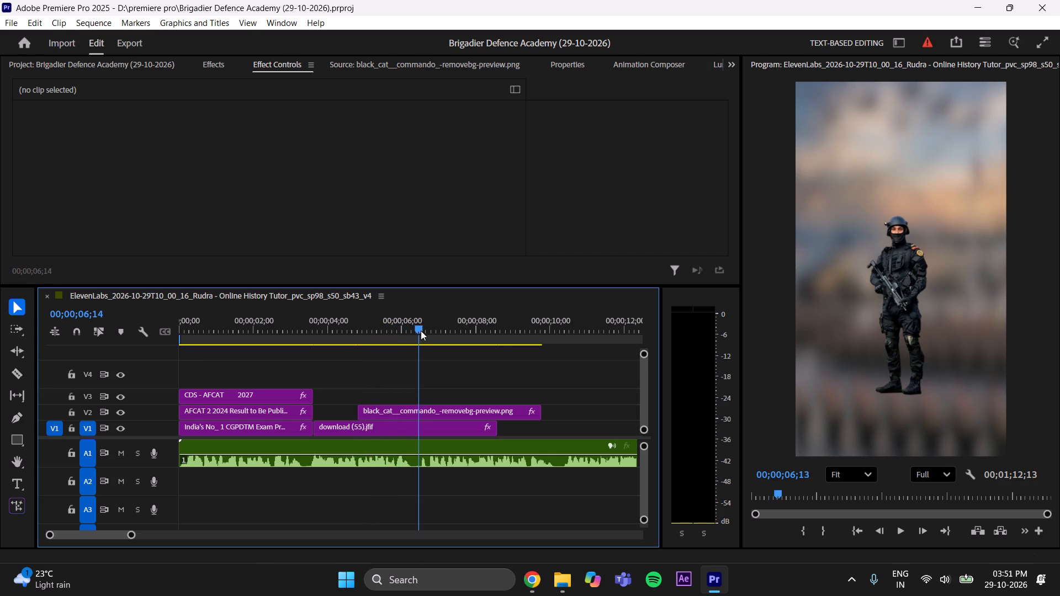
{"action": "left_click", "coordinate": [449, 391]}
{"action": "key", "text": "ctrl+s"}
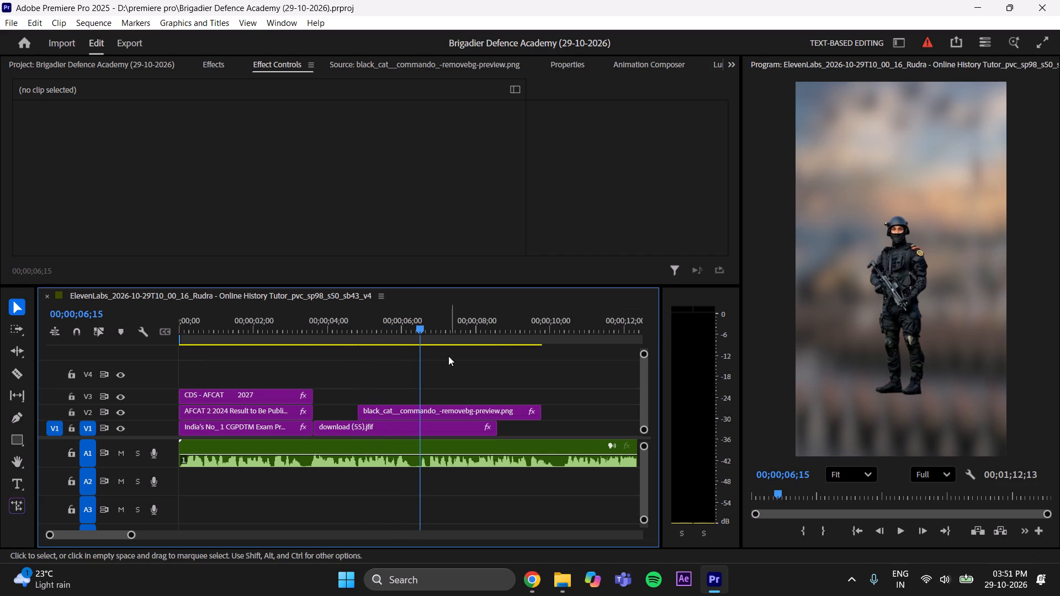
Add the "Ease Fade Separ..." title from Animation Composer's Text Presets to V3 at 00;00;06;15.
{"action": "left_click", "coordinate": [645, 61]}
{"action": "left_click", "coordinate": [105, 199]}
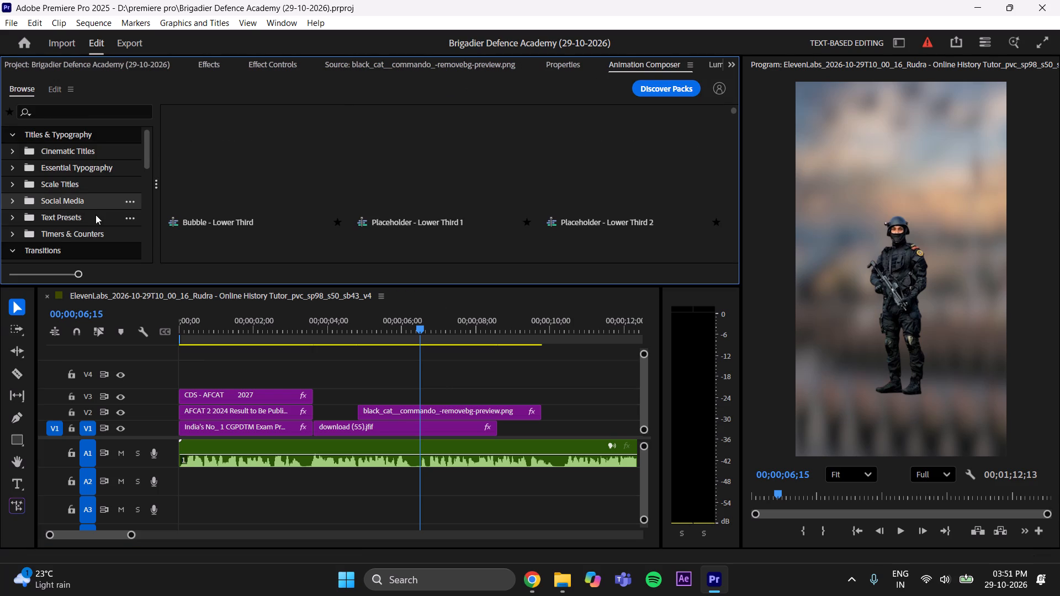
{"action": "left_click", "coordinate": [96, 215]}
{"action": "scroll", "coordinate": [506, 208], "scroll_direction": "down", "scroll_amount": 5}
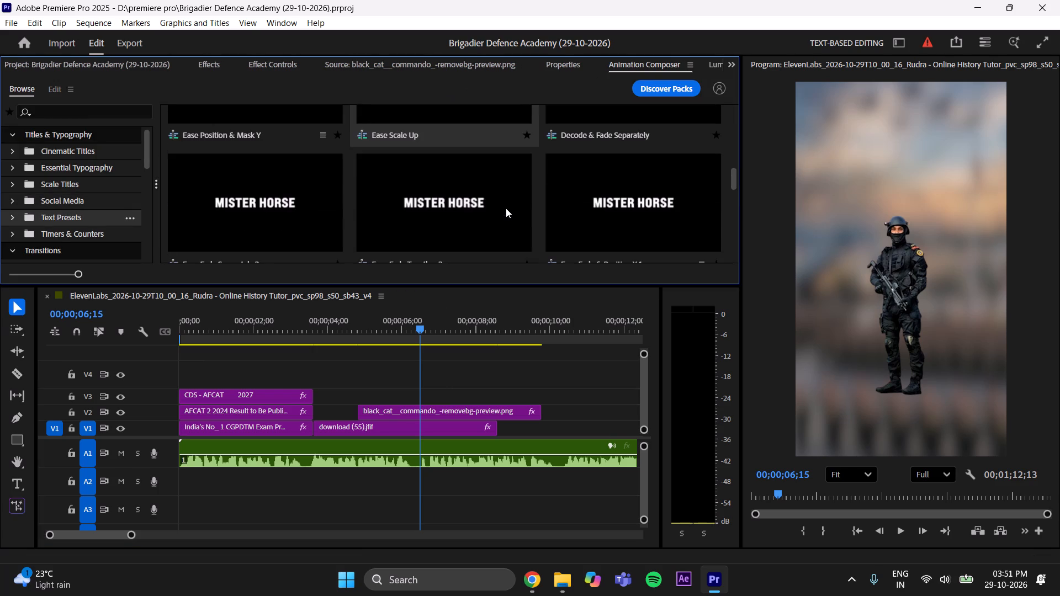
{"action": "left_click", "coordinate": [269, 196]}
{"action": "left_click", "coordinate": [707, 272]}
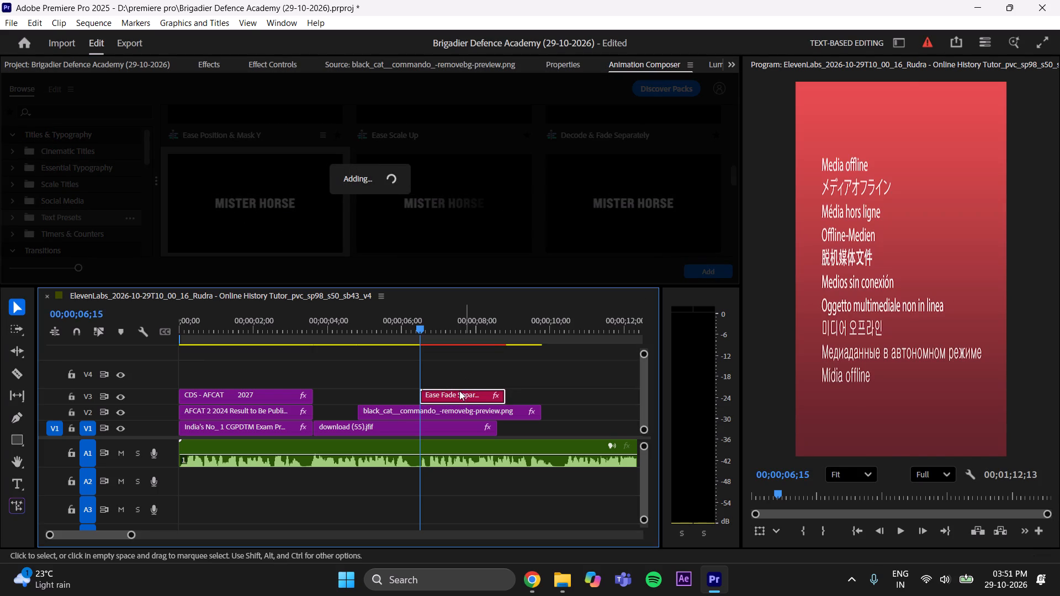
Move the new V3 title to start with the commando cutout at 00;00;04;25 and trim its end to 00;00;06;15.
{"action": "left_click_drag", "start_coordinate": [440, 396], "coordinate": [430, 395]}
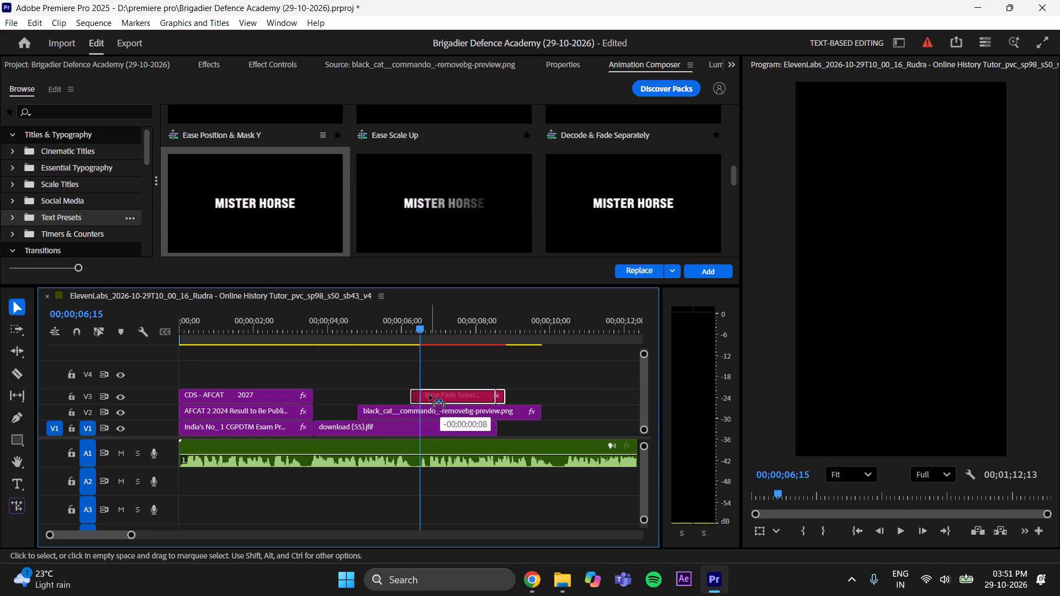
{"action": "left_click_drag", "start_coordinate": [430, 395], "coordinate": [378, 396]}
{"action": "left_click_drag", "start_coordinate": [448, 394], "coordinate": [421, 405]}
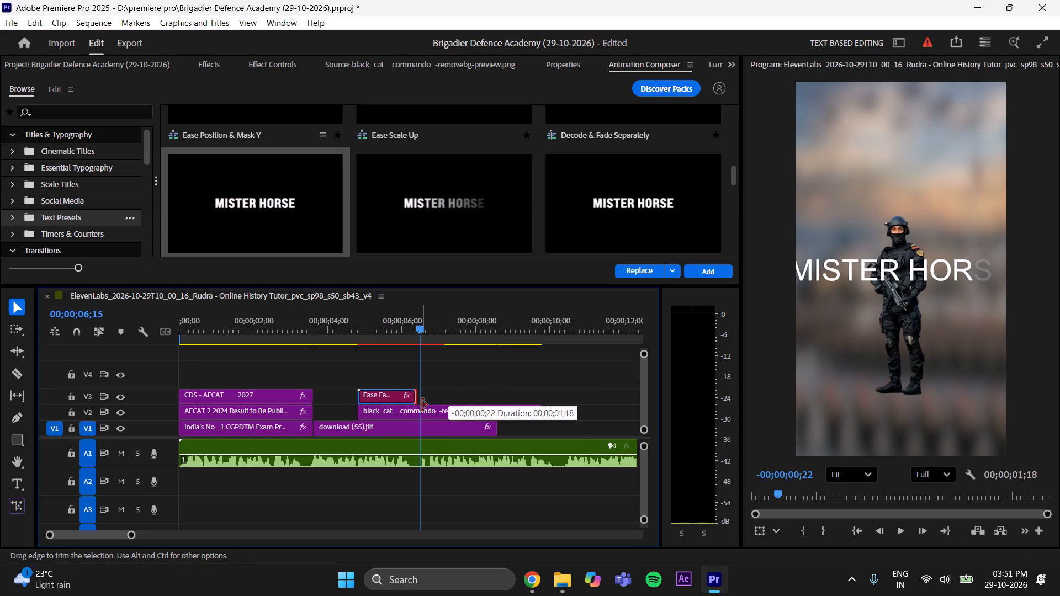
{"action": "left_click_drag", "start_coordinate": [421, 405], "coordinate": [425, 405]}
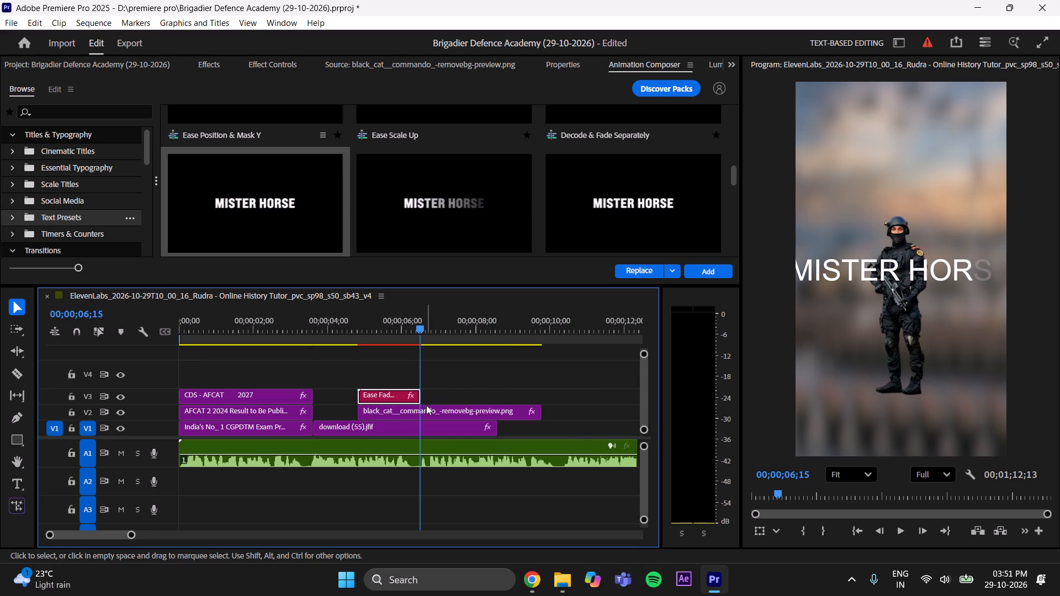
Turn off Animation Out for the MISTER HORSE title on V3.
{"action": "left_click", "coordinate": [377, 400]}
{"action": "left_click", "coordinate": [564, 65]}
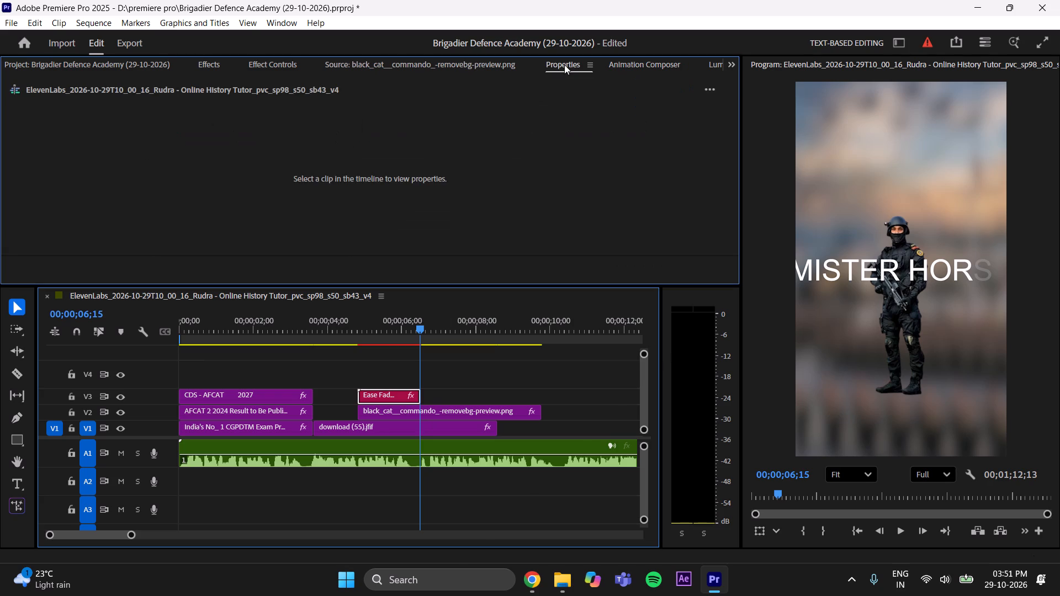
{"action": "scroll", "coordinate": [155, 175], "scroll_direction": "down", "scroll_amount": 20}
{"action": "scroll", "coordinate": [155, 175], "scroll_direction": "down", "scroll_amount": 2}
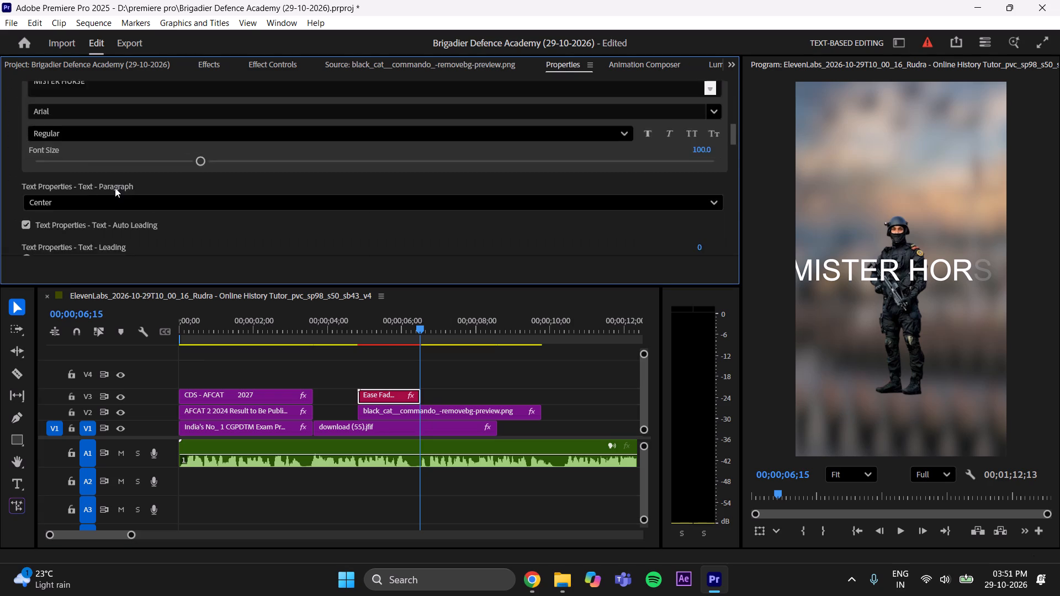
{"action": "scroll", "coordinate": [115, 188], "scroll_direction": "down", "scroll_amount": 20}
{"action": "scroll", "coordinate": [115, 188], "scroll_direction": "down", "scroll_amount": 17}
{"action": "left_click", "coordinate": [14, 194]}
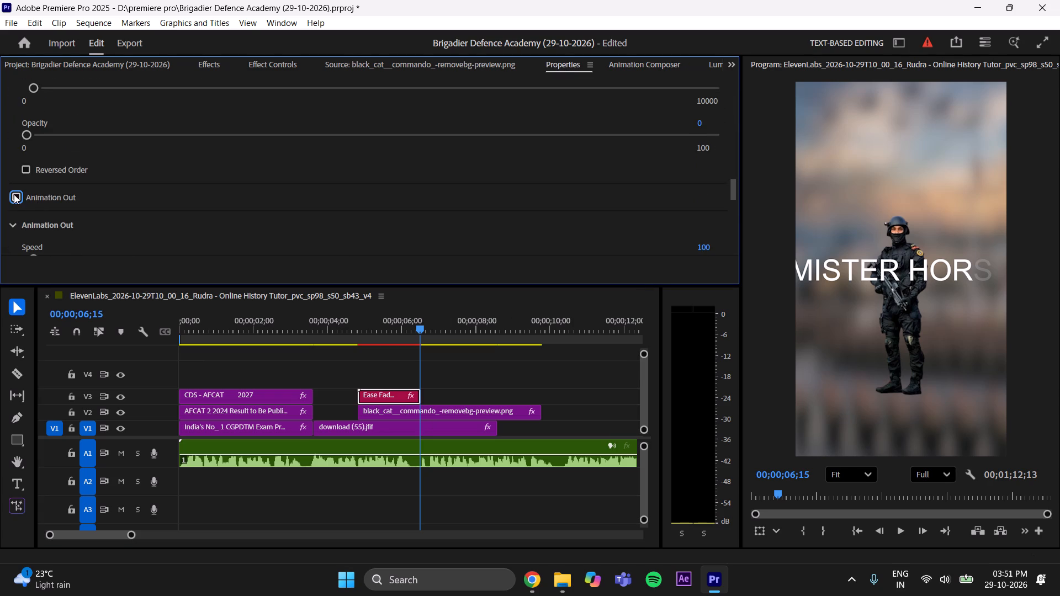
Reduce the MISTER HORSE title's font size to 65.3 so the text fits within the frame width.
{"action": "scroll", "coordinate": [181, 200], "scroll_direction": "up", "scroll_amount": 20}
{"action": "scroll", "coordinate": [181, 200], "scroll_direction": "up", "scroll_amount": 15}
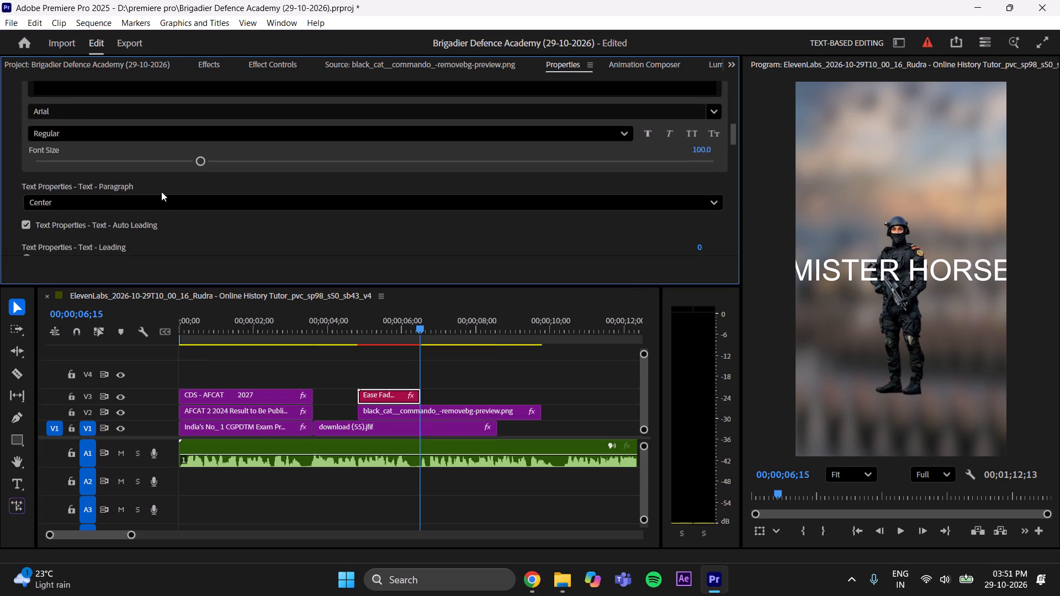
{"action": "scroll", "coordinate": [161, 191], "scroll_direction": "up", "scroll_amount": 2}
{"action": "left_click_drag", "start_coordinate": [196, 217], "coordinate": [145, 238]}
{"action": "scroll", "coordinate": [182, 221], "scroll_direction": "up", "scroll_amount": 1}
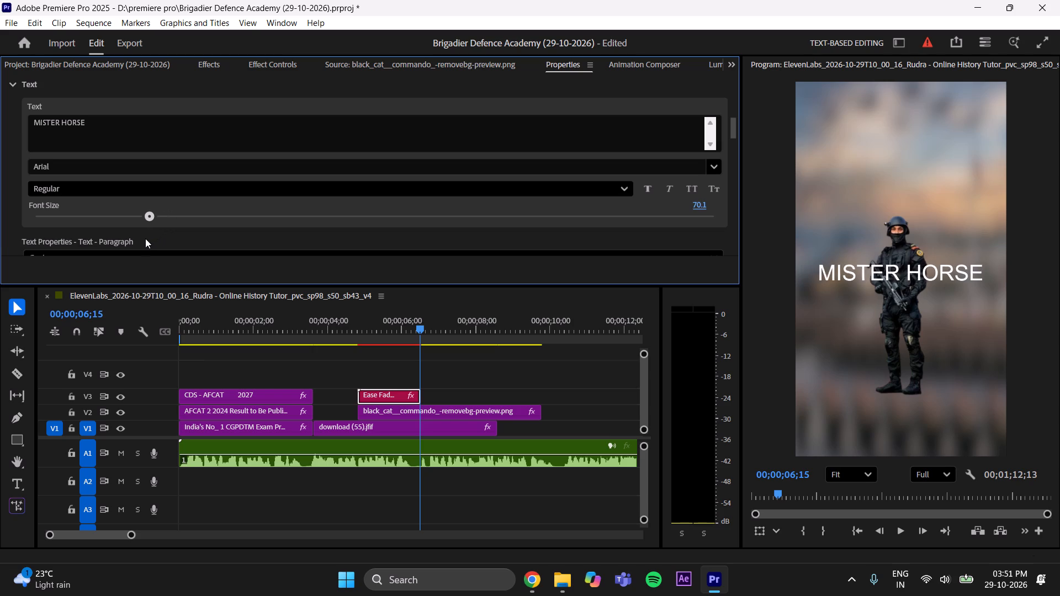
{"action": "left_click_drag", "start_coordinate": [145, 238], "coordinate": [134, 244]}
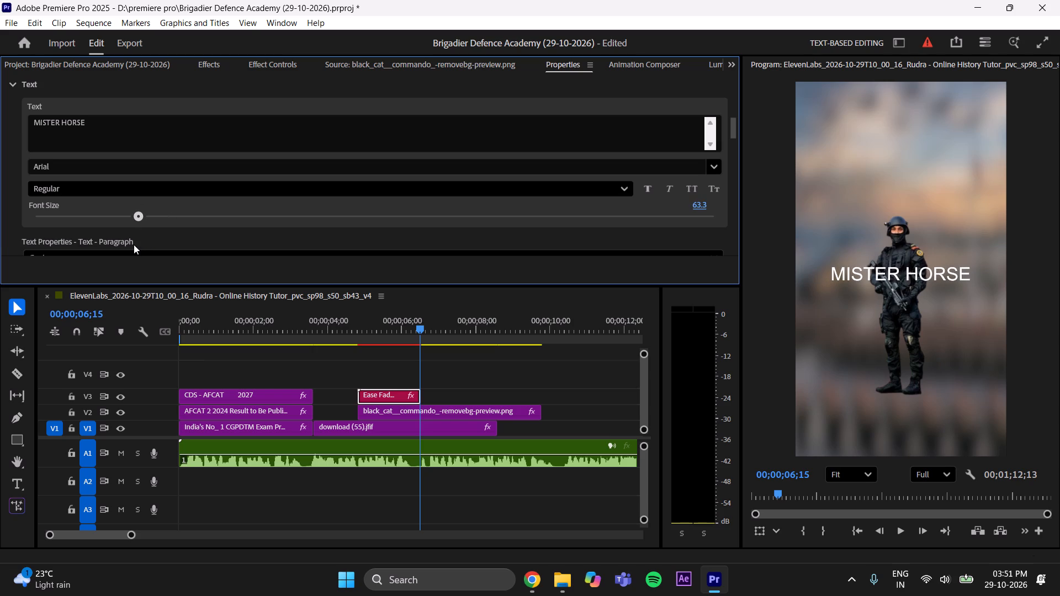
{"action": "left_click_drag", "start_coordinate": [134, 244], "coordinate": [137, 240]}
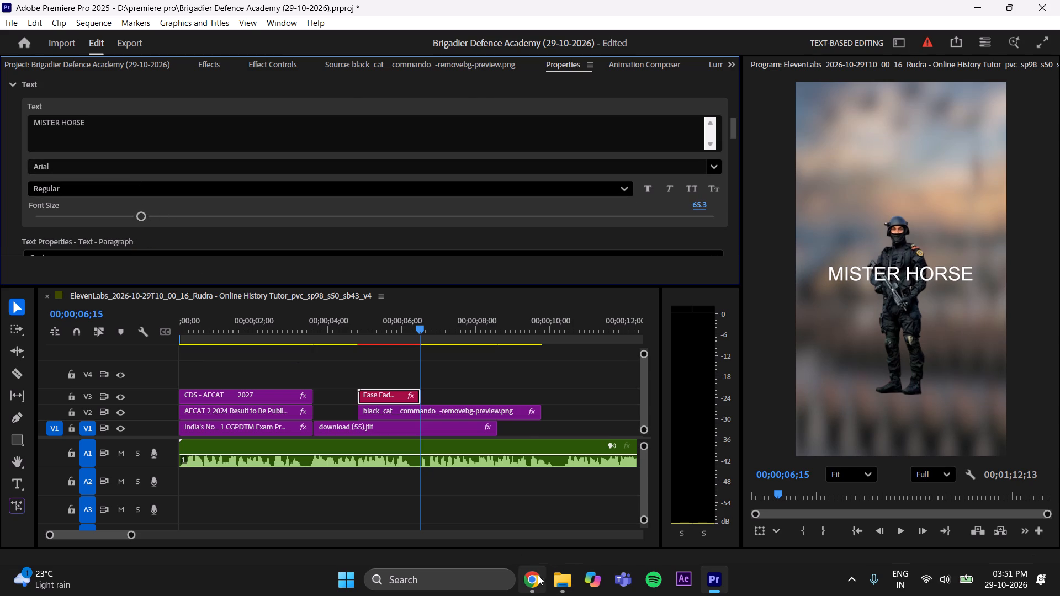
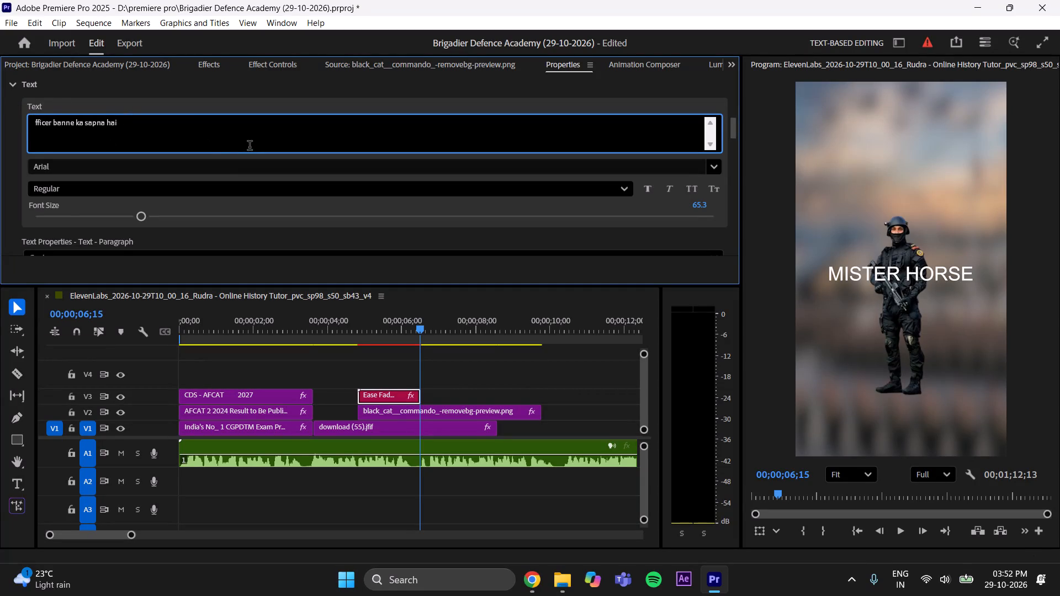
Finish the commando title's text with each word capitalised, as "Officer Banne Ka Sapna Hai".
{"action": "key", "text": "o"}
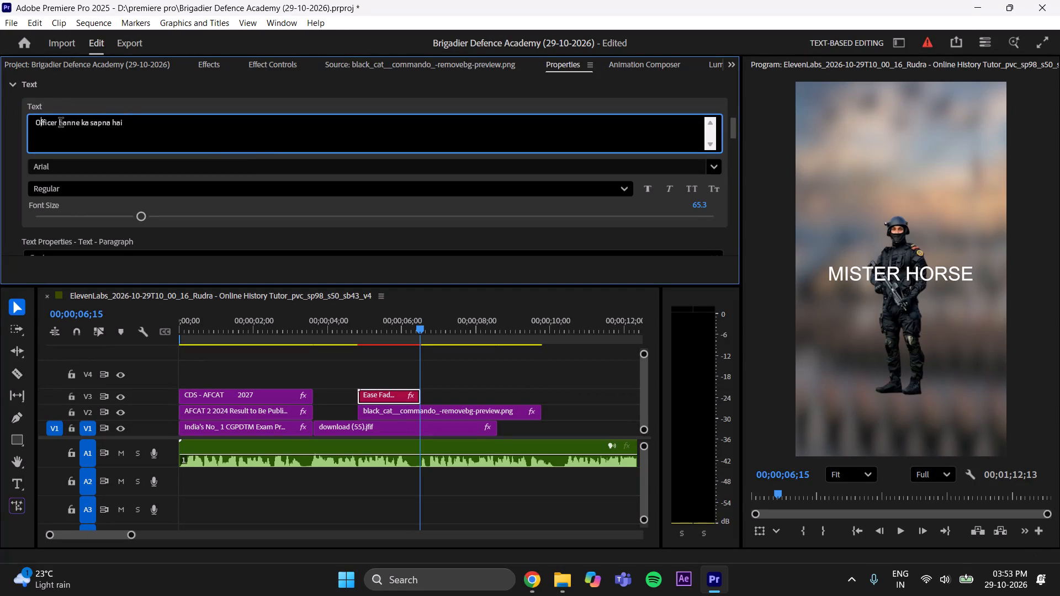
{"action": "left_click", "coordinate": [61, 124]}
{"action": "key", "text": "BackSpace"}
{"action": "key", "text": "b"}
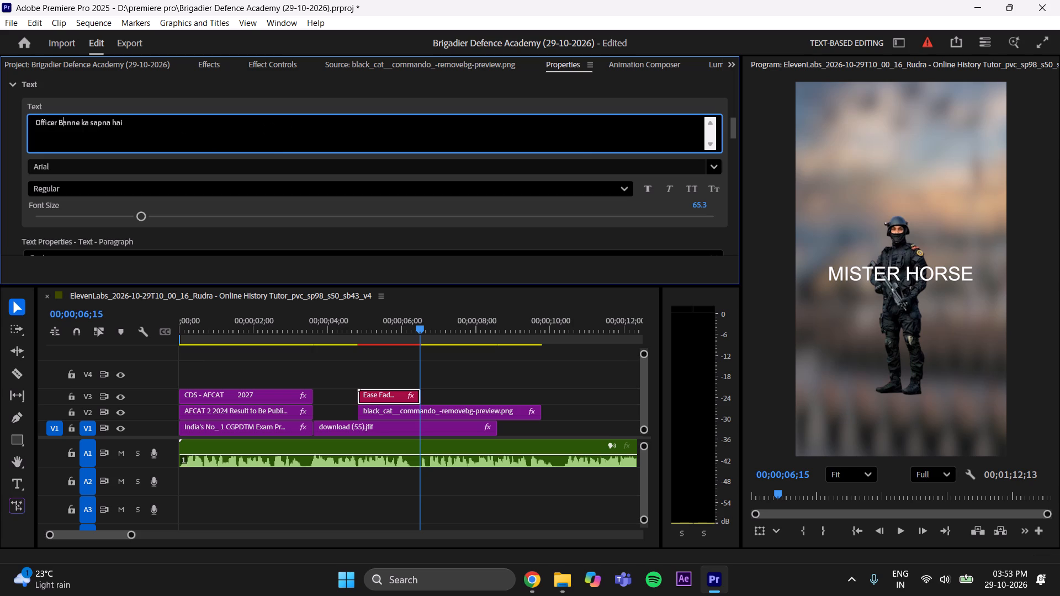
{"action": "left_click", "coordinate": [87, 124]}
{"action": "key", "text": "BackSpace"}
{"action": "key", "text": "k"}
{"action": "left_click", "coordinate": [94, 124]}
{"action": "key", "text": "BackSpace"}
{"action": "key", "text": "s"}
{"action": "left_click", "coordinate": [118, 124]}
{"action": "key", "text": "BackSpace"}
{"action": "key", "text": "h"}
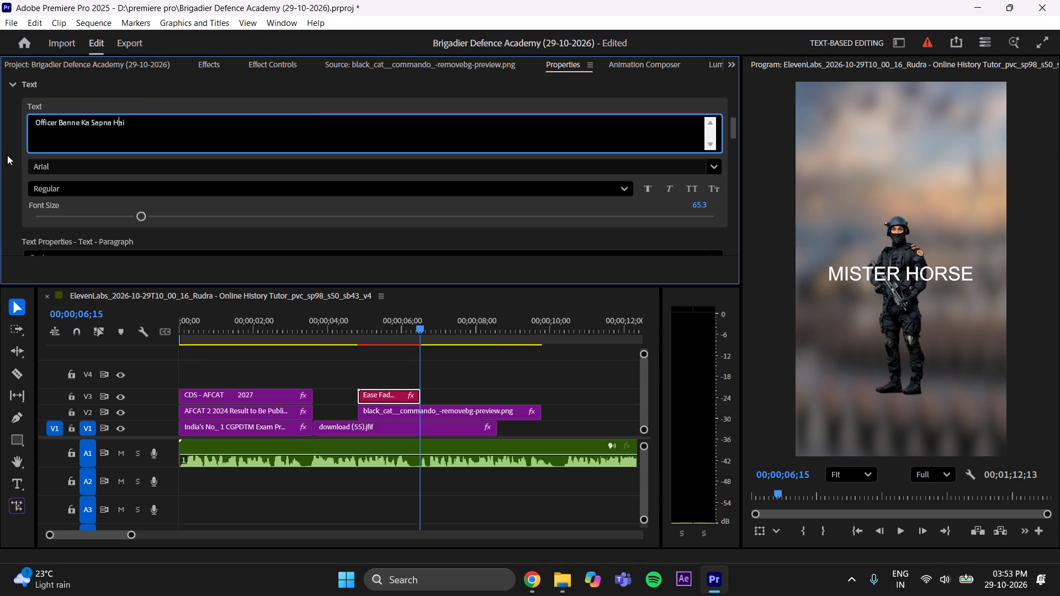
{"action": "left_click", "coordinate": [7, 155]}
Change the "Officer Banne Ka Sapna Hai" title's font to Franklin Gothic Heavy Regular.
{"action": "left_click", "coordinate": [65, 172]}
{"action": "key", "text": "BackSpace"}
{"action": "type", "text": "FRANKL"}
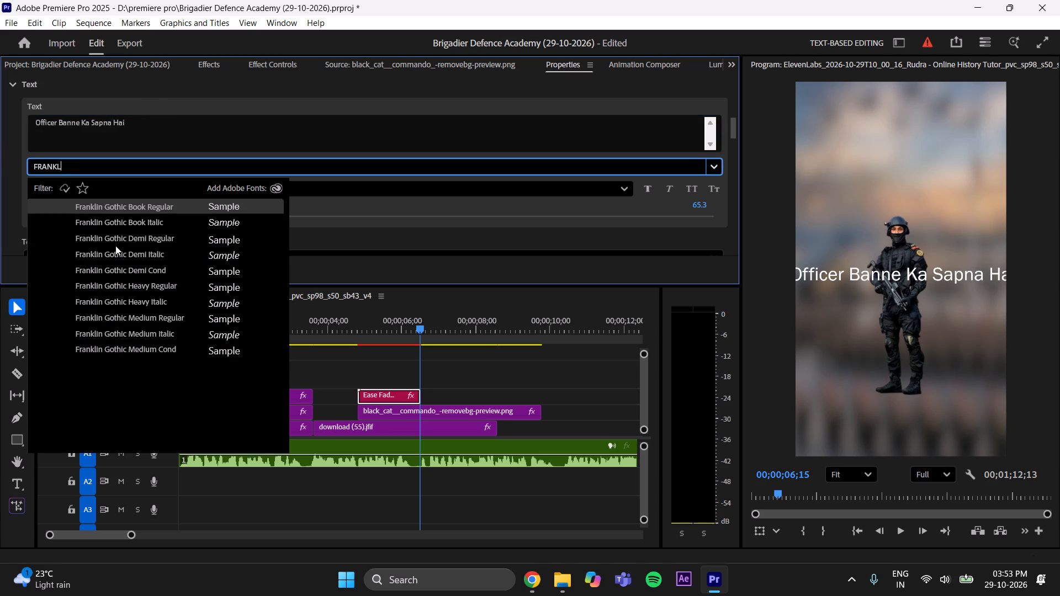
{"action": "left_click", "coordinate": [132, 286]}
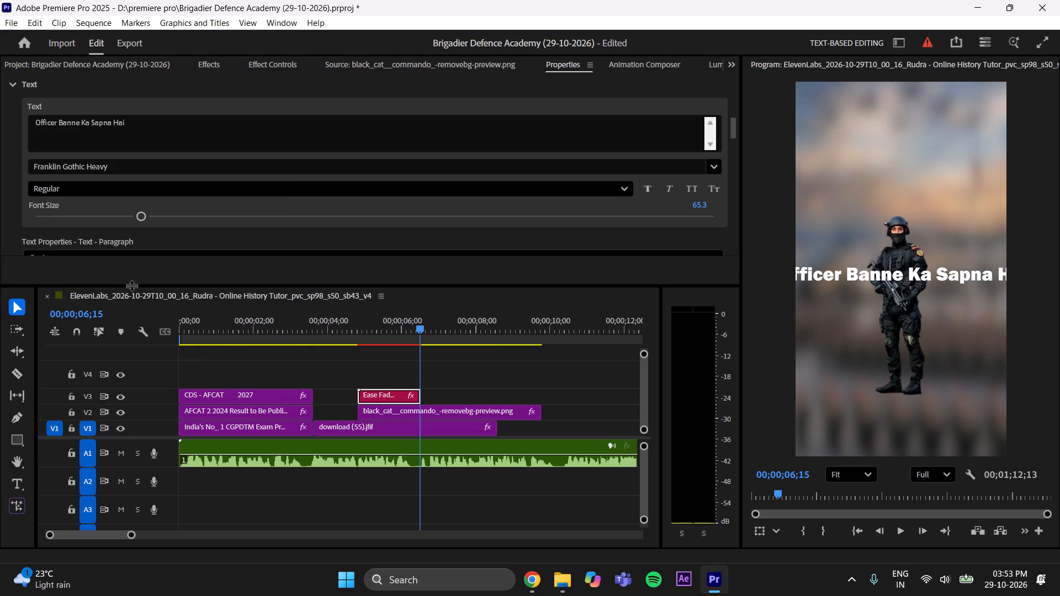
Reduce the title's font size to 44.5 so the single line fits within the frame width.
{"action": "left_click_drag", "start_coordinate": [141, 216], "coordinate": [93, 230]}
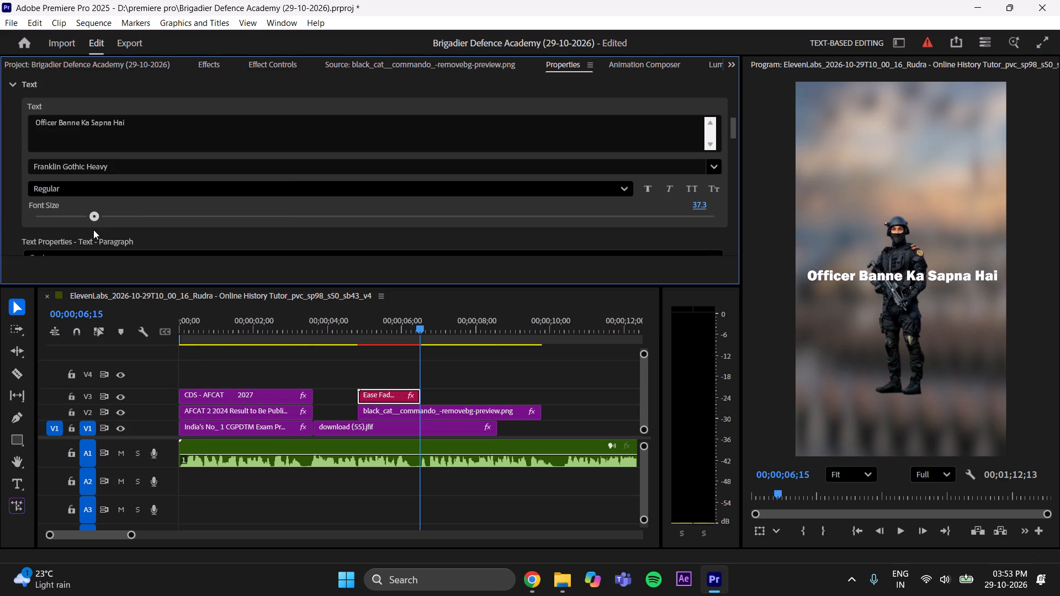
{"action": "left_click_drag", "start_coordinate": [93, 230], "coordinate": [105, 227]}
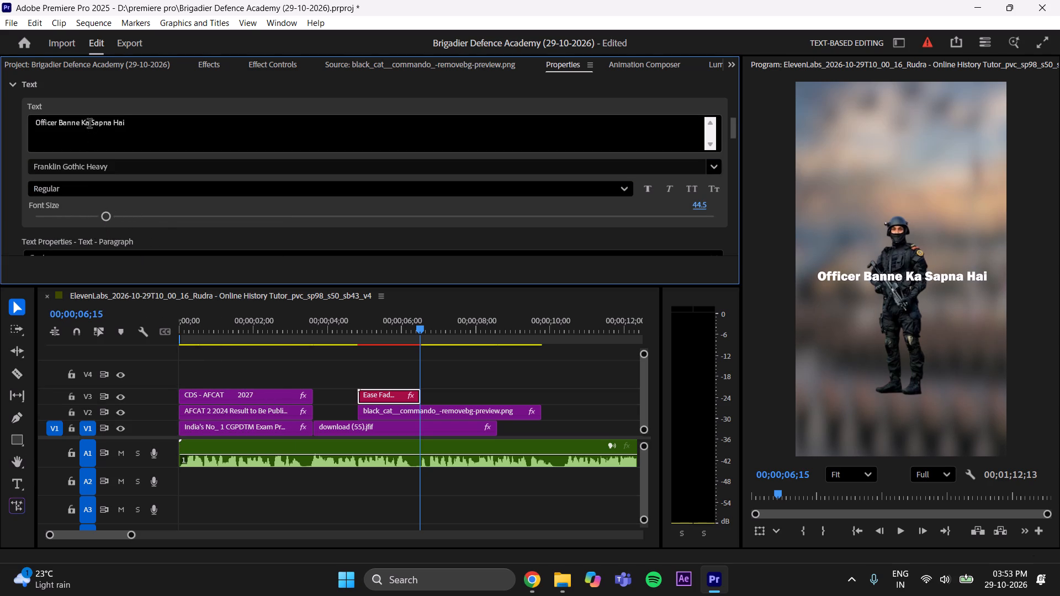
Break the title into two lines before "Sapna Hai" and set its font size to 54.9.
{"action": "left_click", "coordinate": [89, 125]}
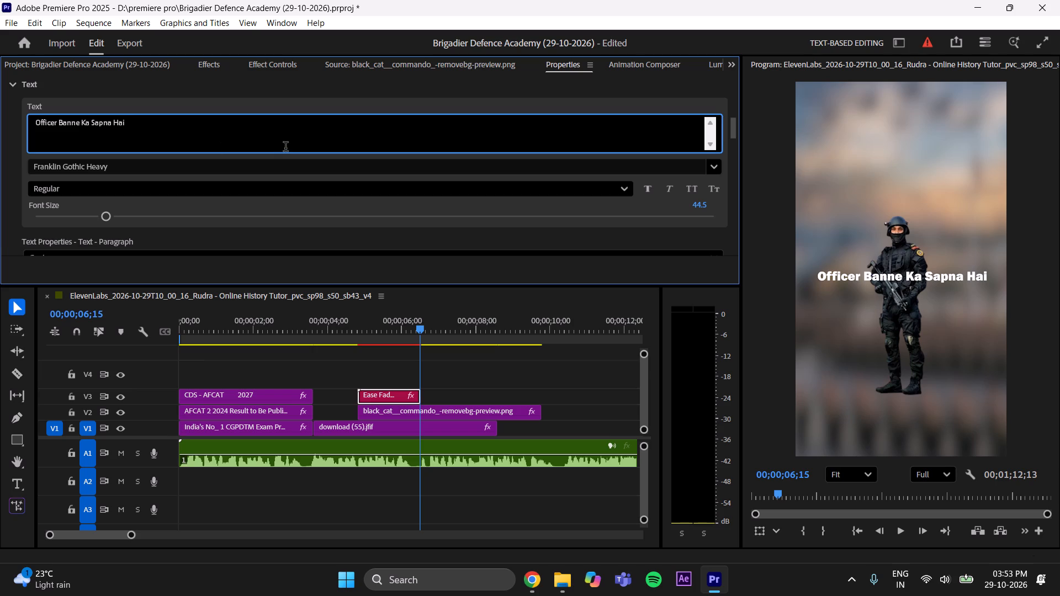
{"action": "key", "text": "Right"}
{"action": "key", "text": "BackSpace"}
{"action": "key", "text": "Return"}
{"action": "left_click", "coordinate": [18, 139]}
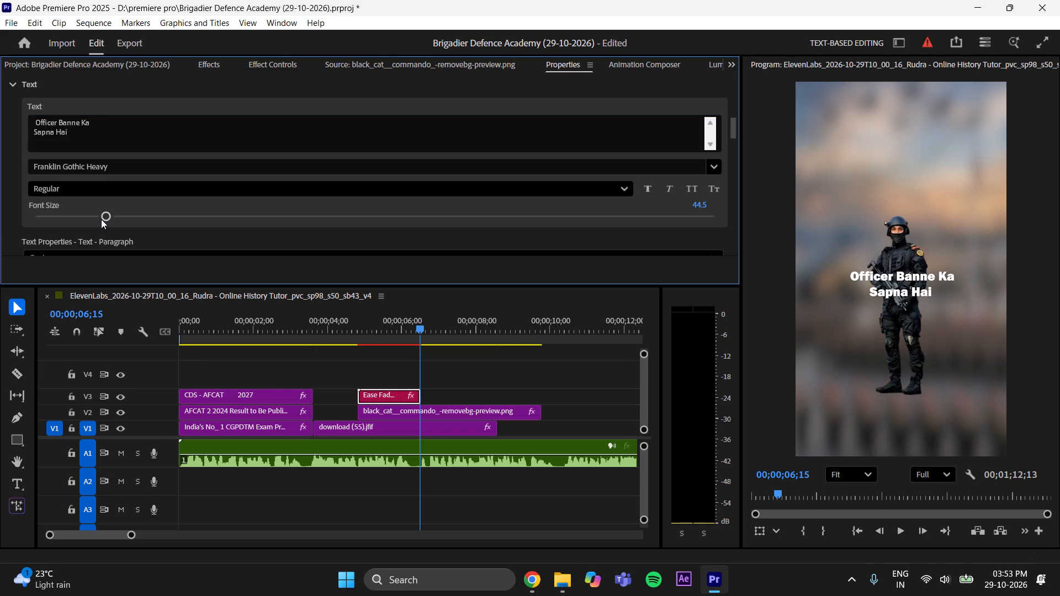
{"action": "left_click_drag", "start_coordinate": [103, 217], "coordinate": [120, 215]}
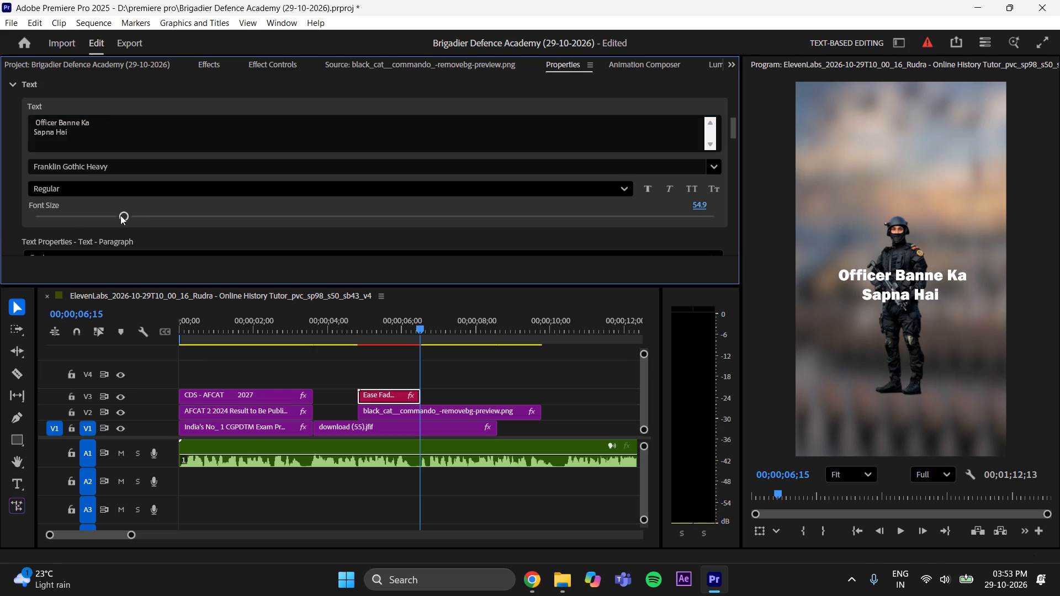
Move the title above the commando's head by setting its vertical position to 305.
{"action": "scroll", "coordinate": [330, 231], "scroll_direction": "down", "scroll_amount": 20}
{"action": "scroll", "coordinate": [330, 231], "scroll_direction": "down", "scroll_amount": 10}
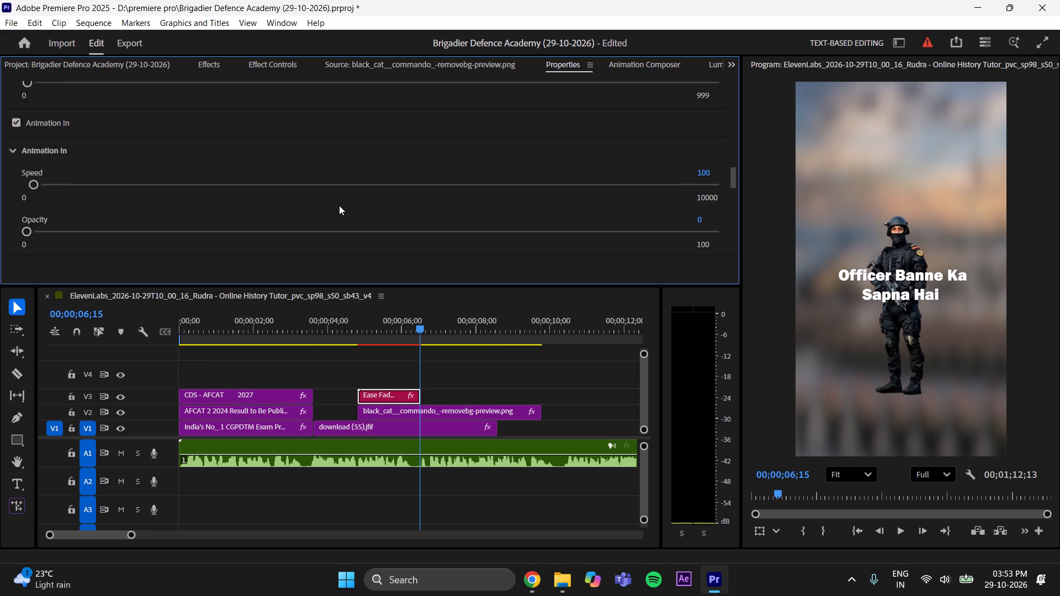
{"action": "scroll", "coordinate": [341, 204], "scroll_direction": "up", "scroll_amount": 20}
{"action": "scroll", "coordinate": [341, 204], "scroll_direction": "up", "scroll_amount": 20}
{"action": "scroll", "coordinate": [341, 204], "scroll_direction": "up", "scroll_amount": 9}
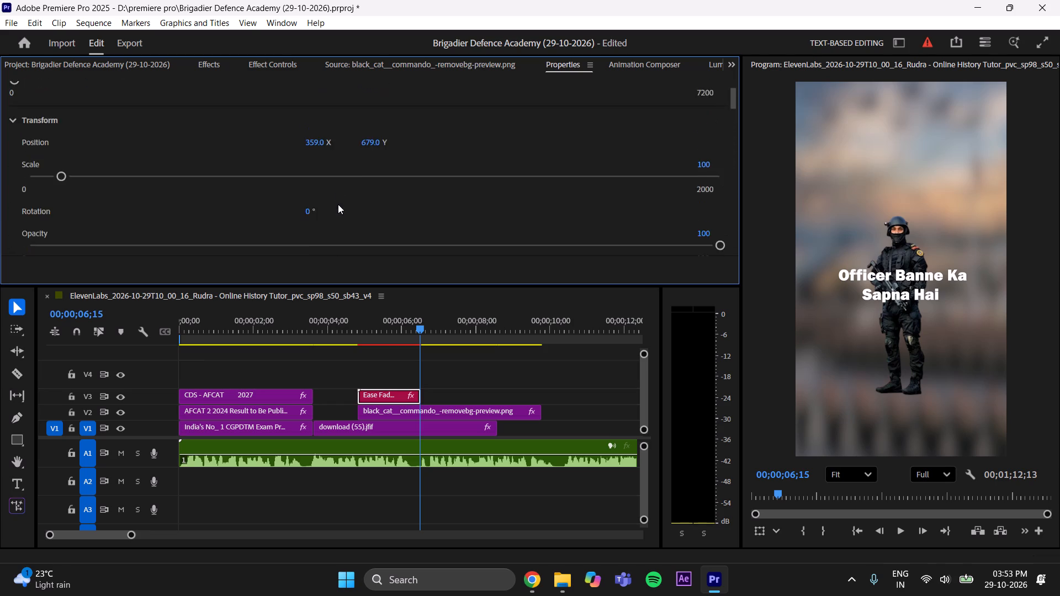
{"action": "scroll", "coordinate": [338, 204], "scroll_direction": "up", "scroll_amount": 5}
{"action": "left_click_drag", "start_coordinate": [372, 198], "coordinate": [222, 194]}
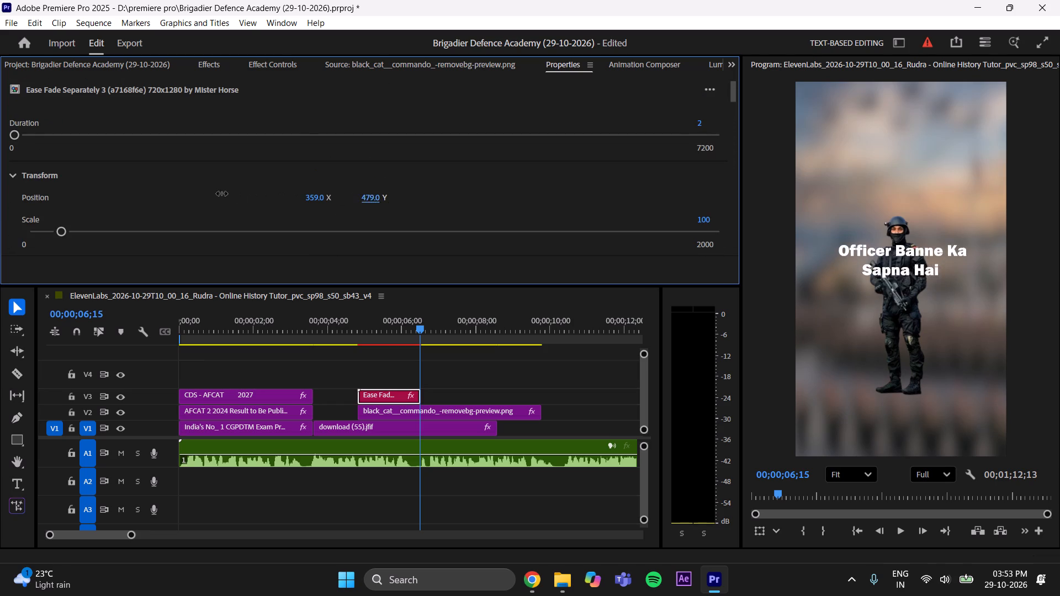
{"action": "left_click_drag", "start_coordinate": [222, 194], "coordinate": [103, 182]}
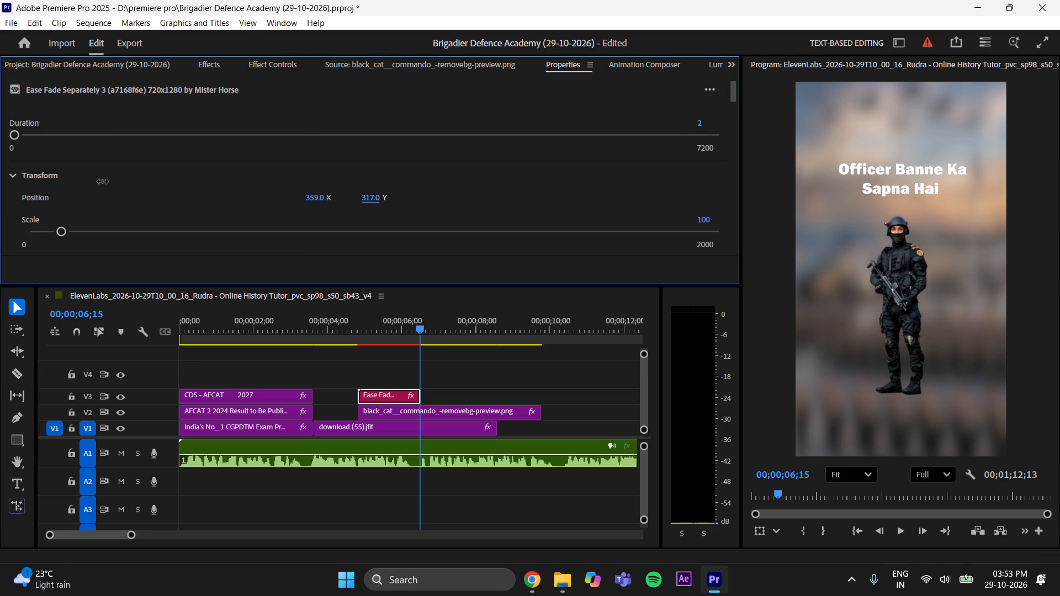
{"action": "left_click_drag", "start_coordinate": [103, 182], "coordinate": [97, 183]}
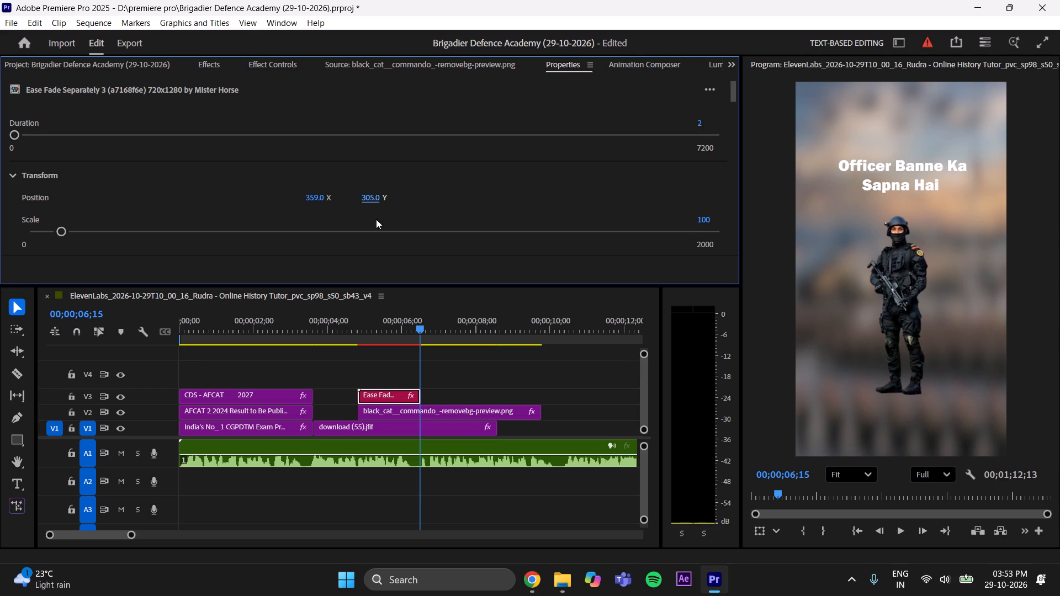
Enable the black colour stroke on the title and set the stroke width to 6.
{"action": "scroll", "coordinate": [207, 194], "scroll_direction": "down", "scroll_amount": 20}
{"action": "scroll", "coordinate": [207, 194], "scroll_direction": "down", "scroll_amount": 16}
{"action": "scroll", "coordinate": [95, 209], "scroll_direction": "down", "scroll_amount": 5}
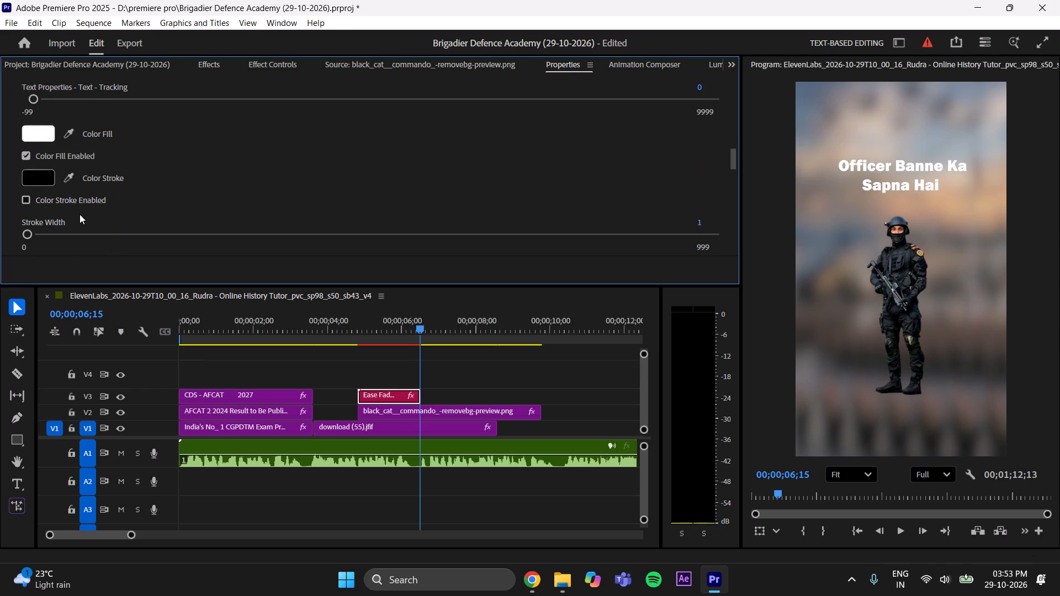
{"action": "left_click", "coordinate": [23, 198]}
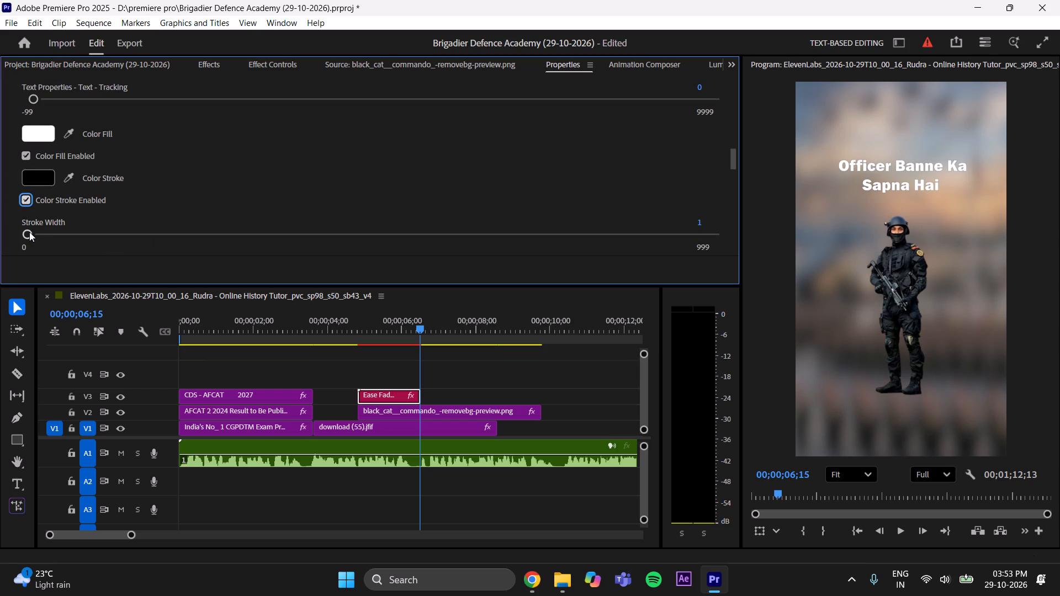
{"action": "left_click", "coordinate": [29, 232]}
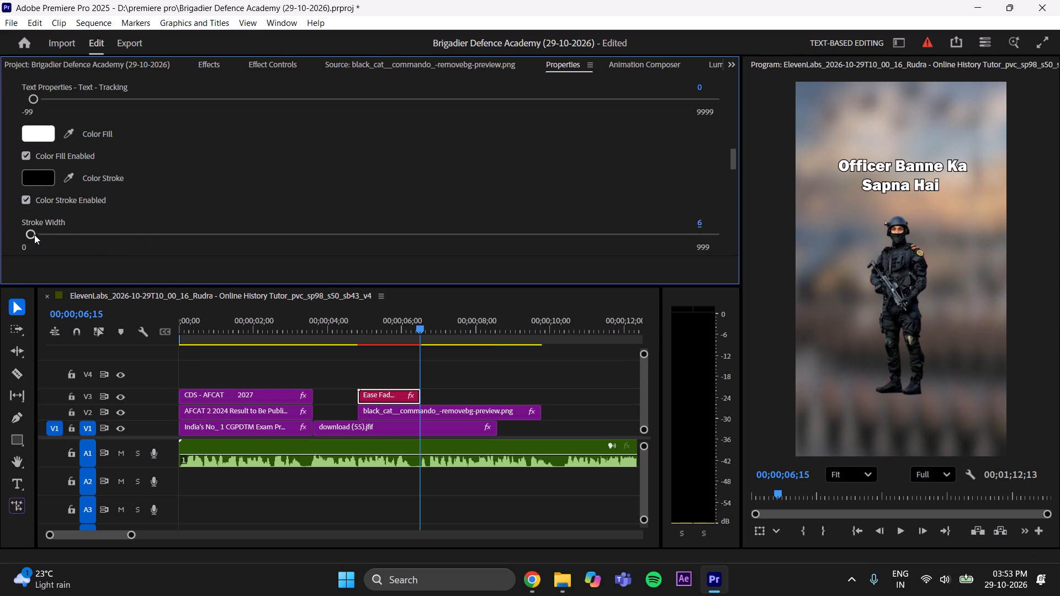
Deselect the title clip and save the project.
{"action": "left_click", "coordinate": [550, 389]}
{"action": "key", "text": "ctrl+s"}
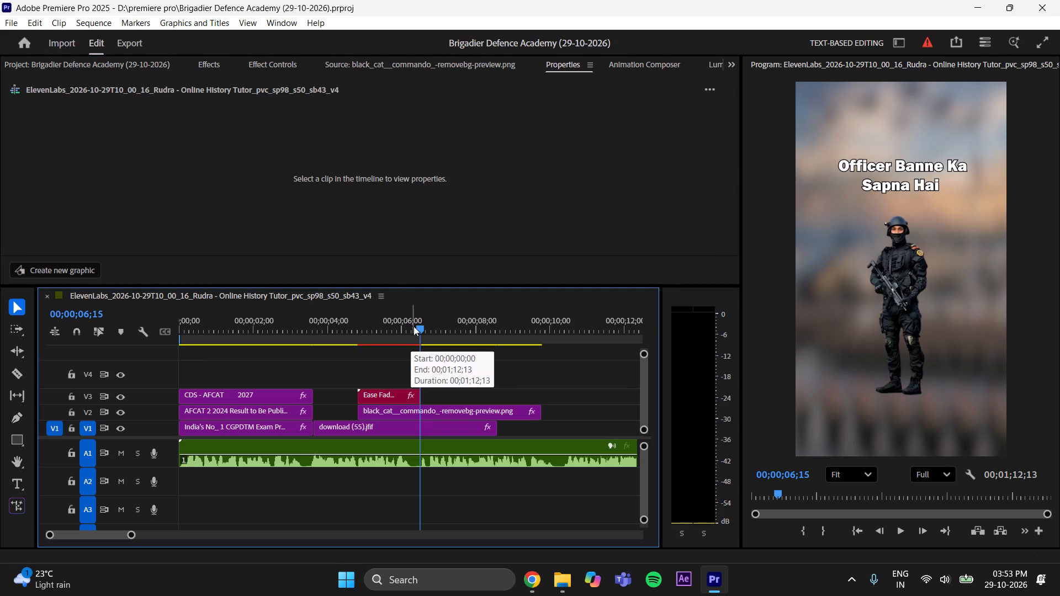
Play back the section leading into the commando cutout to check the new title's animation against the voice-over.
{"action": "left_click_drag", "start_coordinate": [415, 321], "coordinate": [285, 353]}
{"action": "key", "text": "space"}
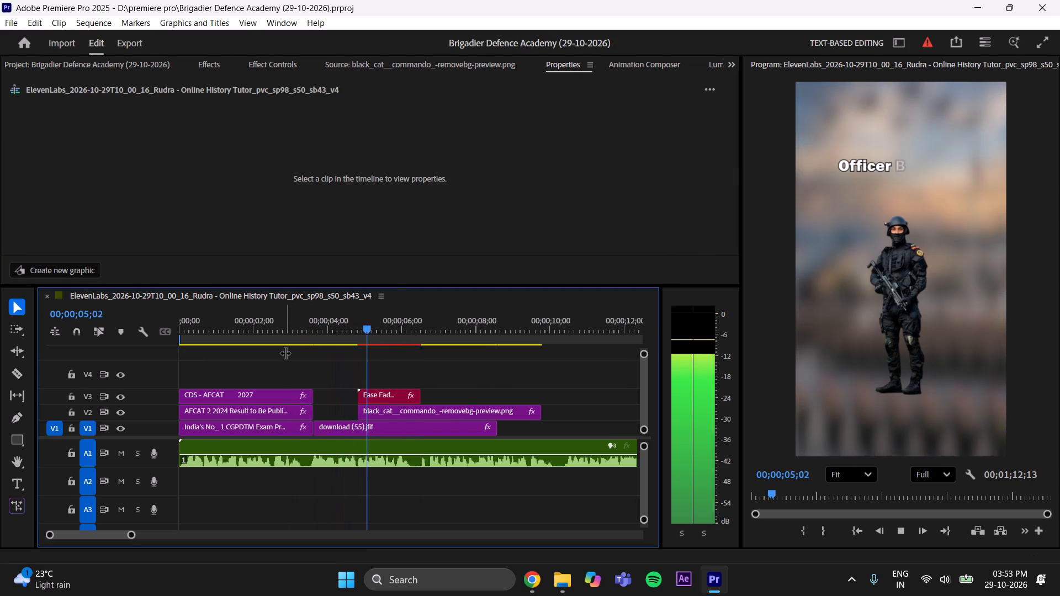
{"action": "key", "text": "space"}
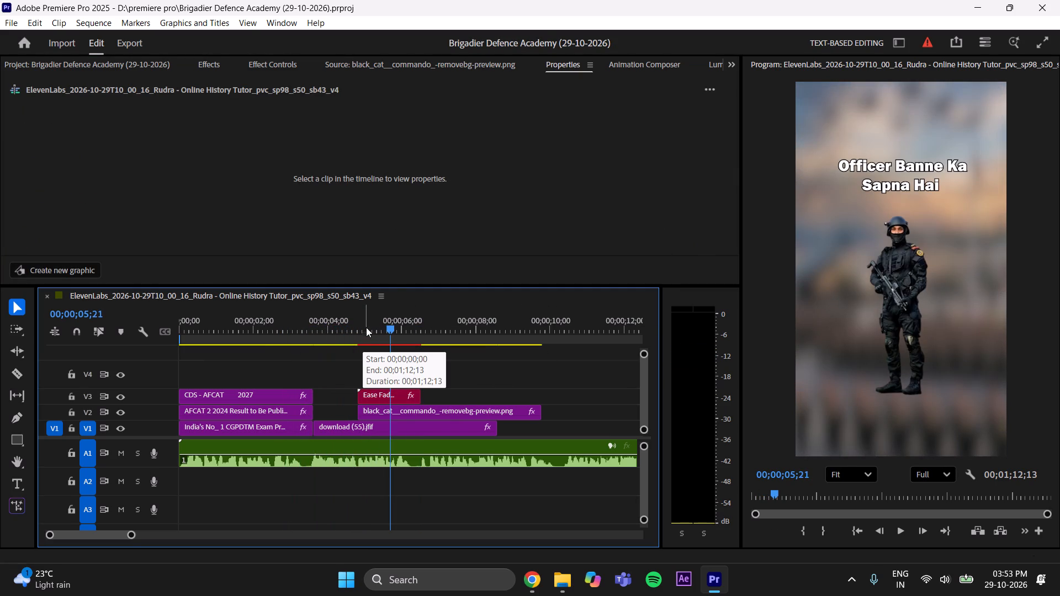
{"action": "left_click_drag", "start_coordinate": [387, 321], "coordinate": [300, 367]}
{"action": "key", "text": "space"}
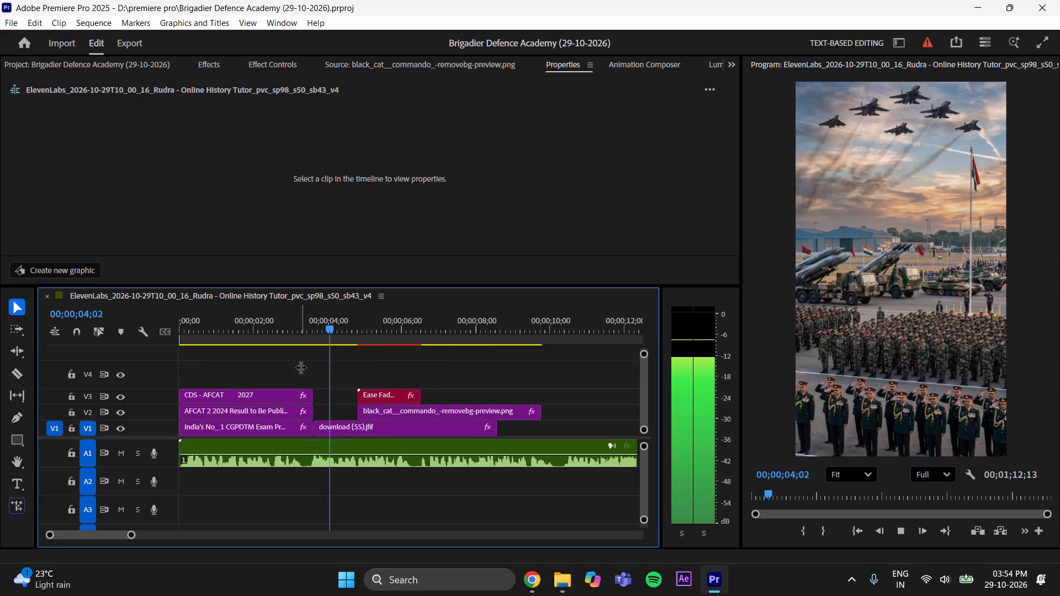
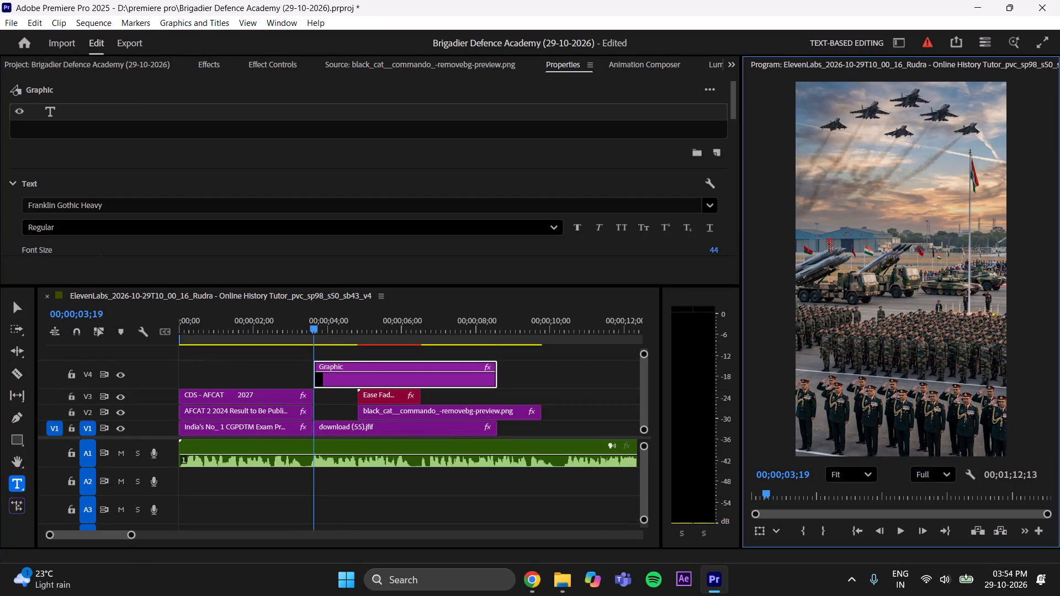
Paste "Indian Armed Forces" as the text of the new title and enlarge its font size.
{"action": "key", "text": "ctrl+v"}
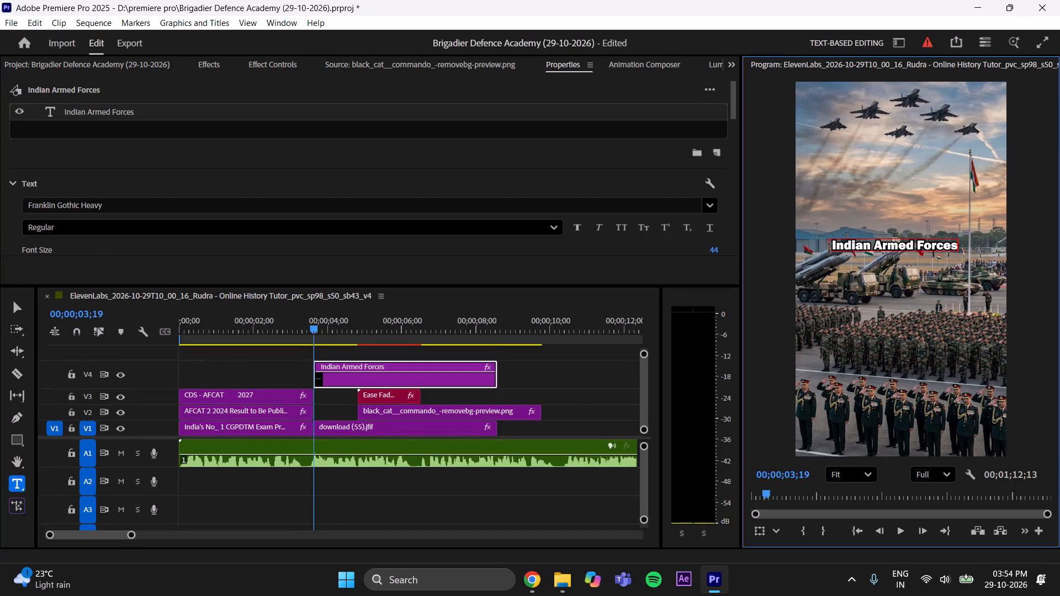
{"action": "left_click", "coordinate": [15, 310]}
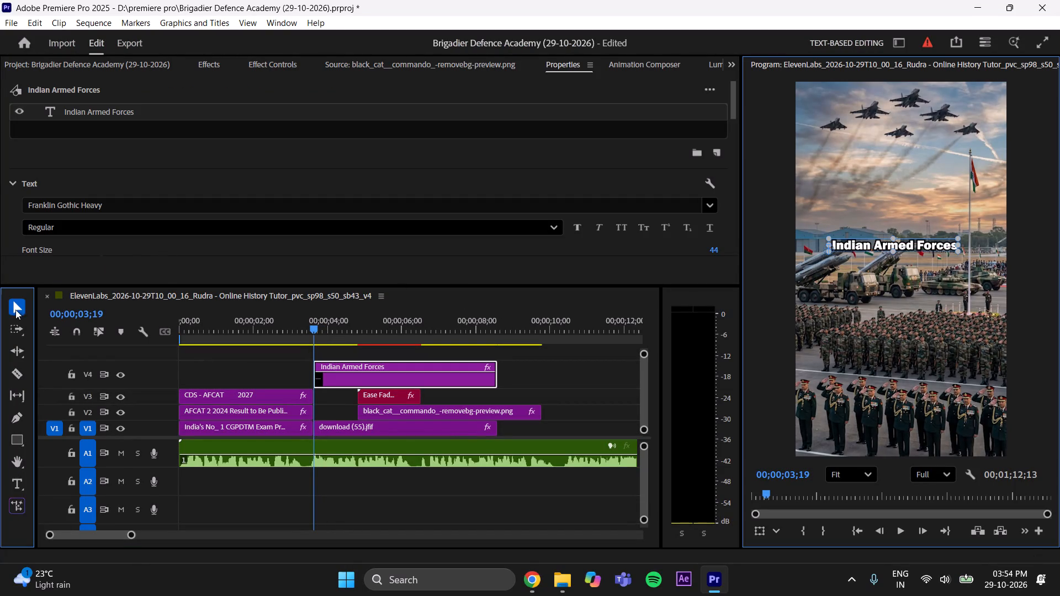
{"action": "scroll", "coordinate": [177, 168], "scroll_direction": "down", "scroll_amount": 6}
{"action": "left_click_drag", "start_coordinate": [105, 180], "coordinate": [112, 178]}
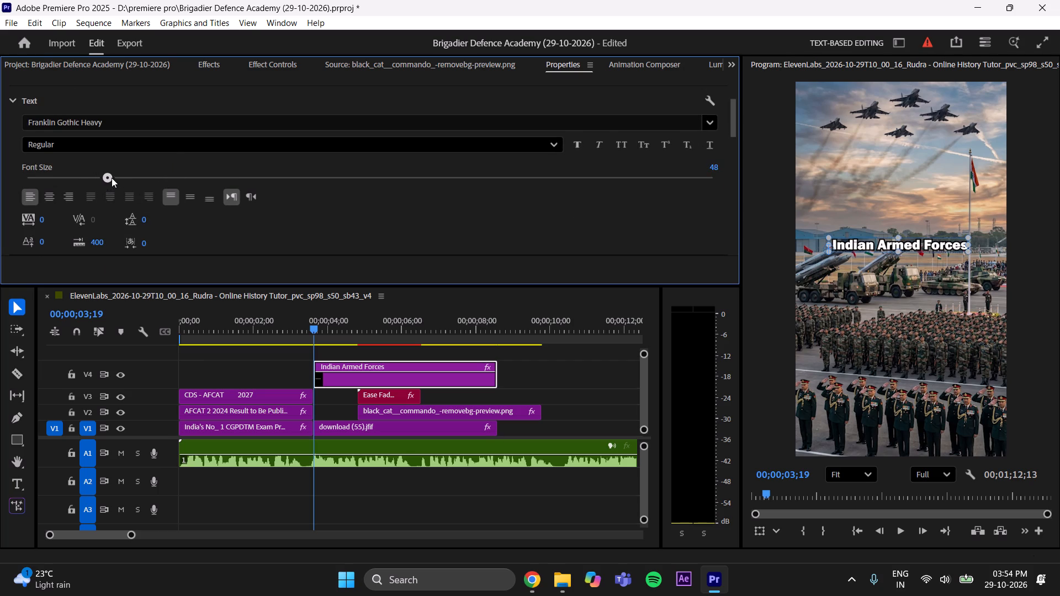
{"action": "left_click_drag", "start_coordinate": [112, 178], "coordinate": [118, 175]}
Centre the "Indian Armed Forces" title horizontally and vertically in the frame.
{"action": "scroll", "coordinate": [433, 233], "scroll_direction": "down", "scroll_amount": 20}
{"action": "scroll", "coordinate": [433, 233], "scroll_direction": "down", "scroll_amount": 9}
{"action": "left_click", "coordinate": [336, 127]}
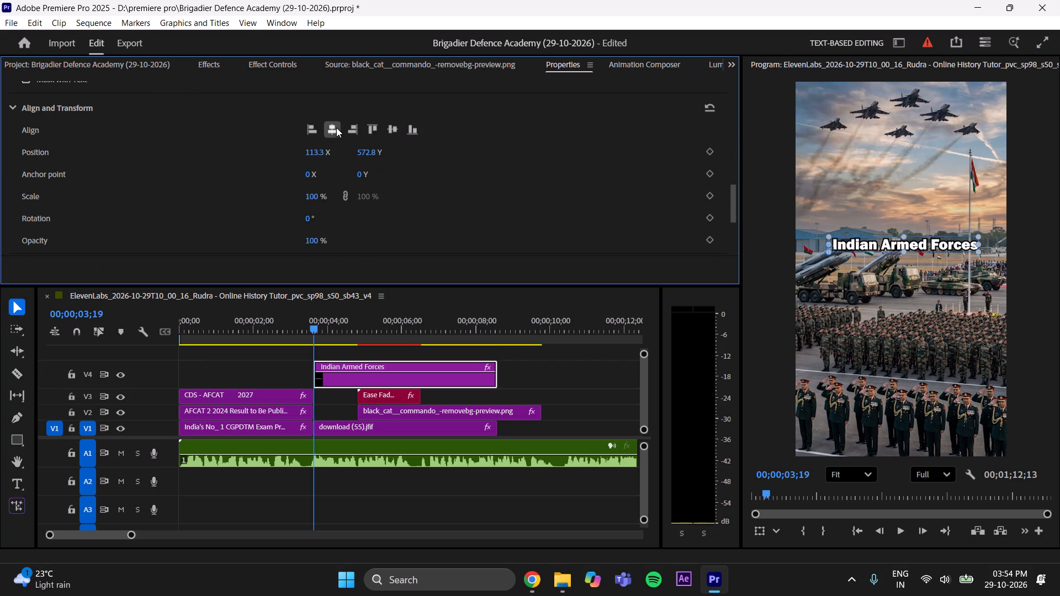
{"action": "left_click", "coordinate": [395, 128]}
{"action": "left_click", "coordinate": [333, 129]}
{"action": "left_click", "coordinate": [392, 129]}
Change the title's fill colour to bright yellow.
{"action": "scroll", "coordinate": [416, 209], "scroll_direction": "up", "scroll_amount": 4}
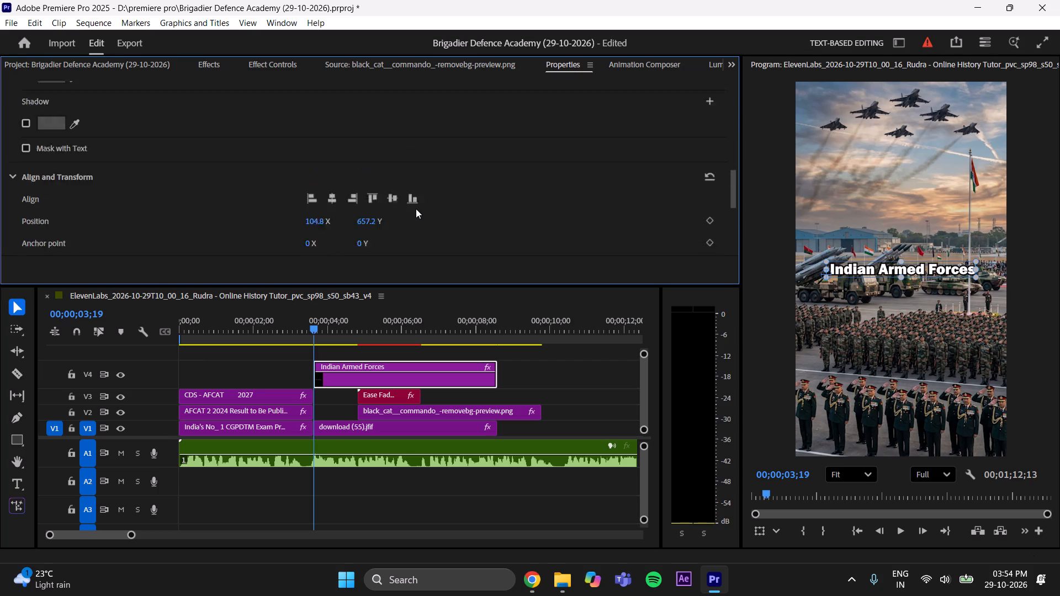
{"action": "scroll", "coordinate": [416, 209], "scroll_direction": "up", "scroll_amount": 14}
{"action": "left_click", "coordinate": [53, 158]}
{"action": "left_click_drag", "start_coordinate": [424, 277], "coordinate": [633, 461]}
{"action": "left_click_drag", "start_coordinate": [559, 193], "coordinate": [564, 219]}
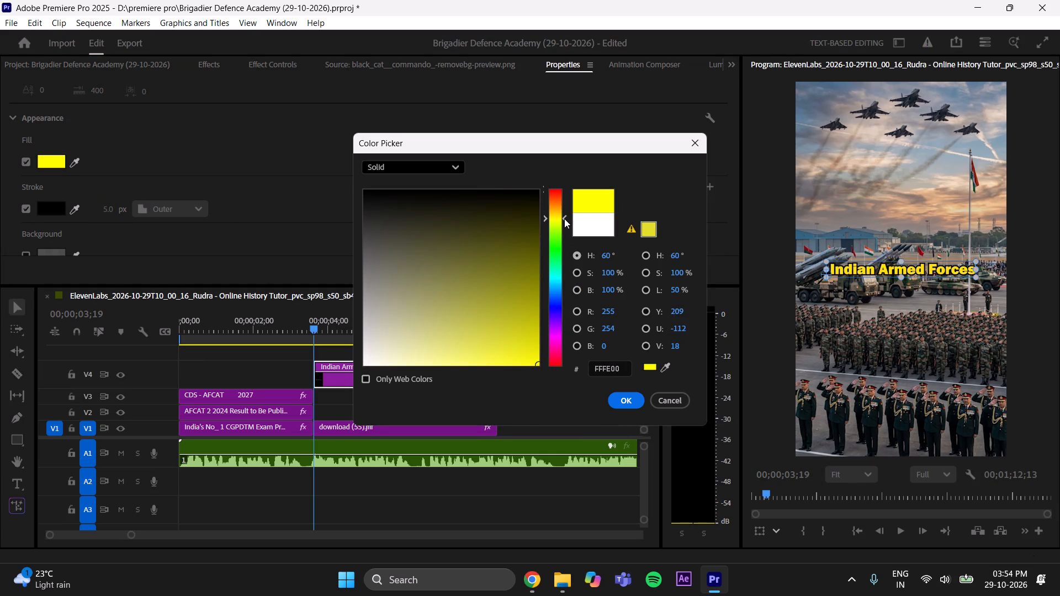
{"action": "left_click_drag", "start_coordinate": [564, 219], "coordinate": [568, 240]}
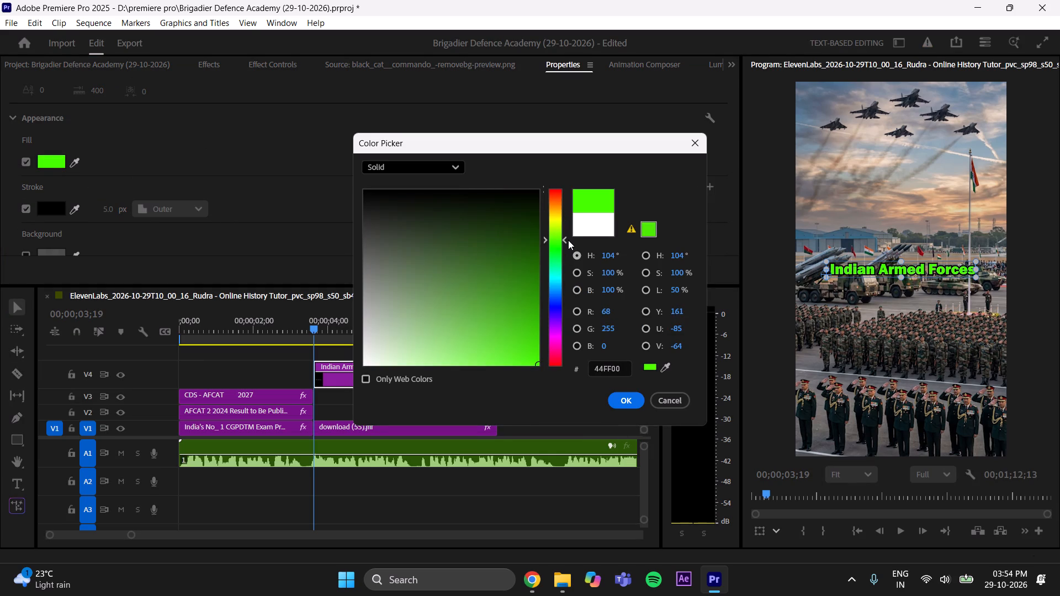
{"action": "left_click_drag", "start_coordinate": [568, 240], "coordinate": [580, 219]}
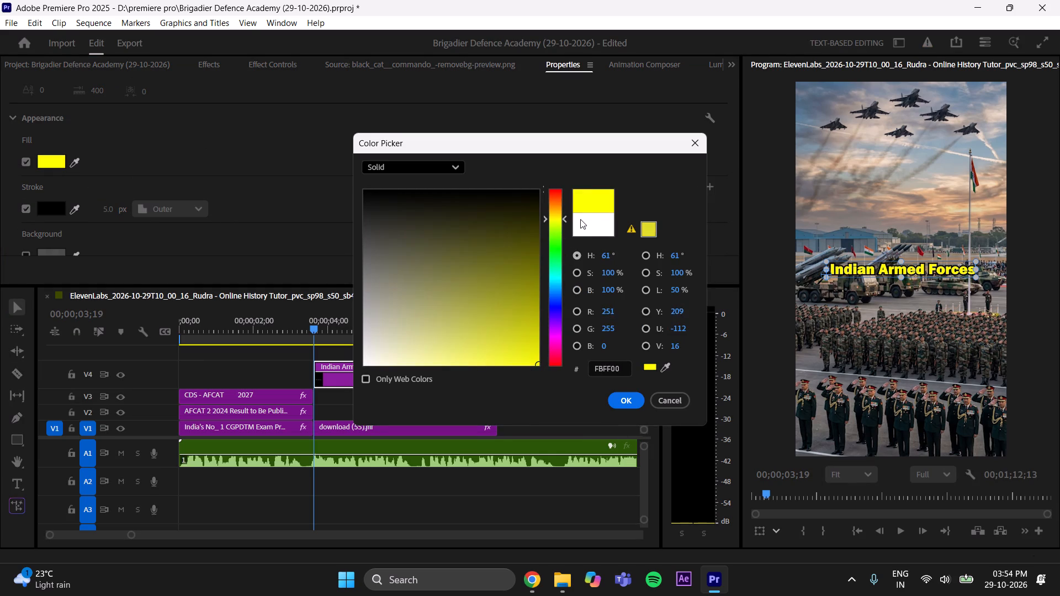
{"action": "left_click_drag", "start_coordinate": [580, 219], "coordinate": [582, 221]}
{"action": "left_click", "coordinate": [621, 403]}
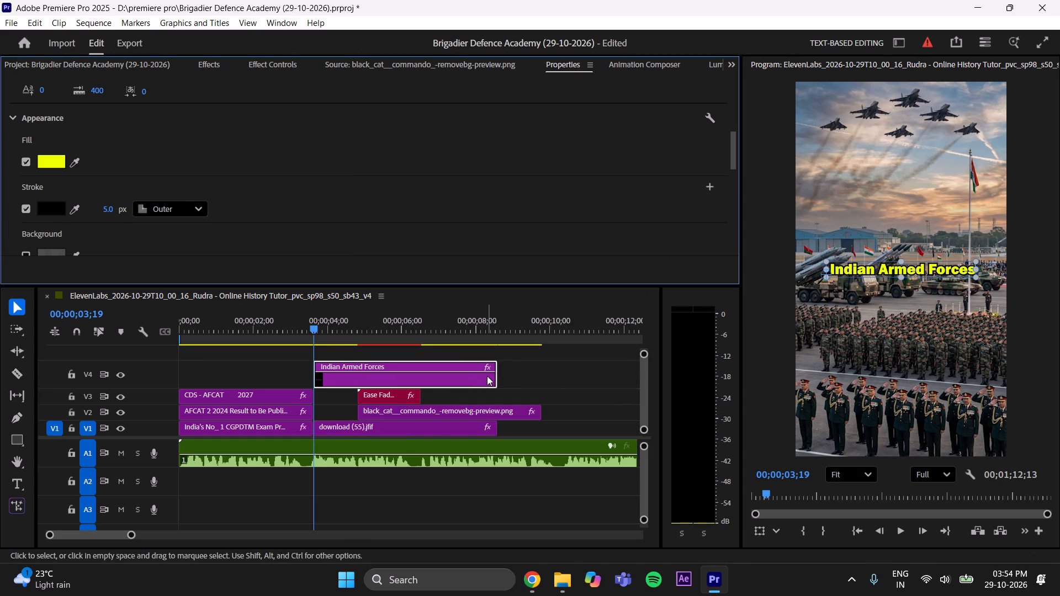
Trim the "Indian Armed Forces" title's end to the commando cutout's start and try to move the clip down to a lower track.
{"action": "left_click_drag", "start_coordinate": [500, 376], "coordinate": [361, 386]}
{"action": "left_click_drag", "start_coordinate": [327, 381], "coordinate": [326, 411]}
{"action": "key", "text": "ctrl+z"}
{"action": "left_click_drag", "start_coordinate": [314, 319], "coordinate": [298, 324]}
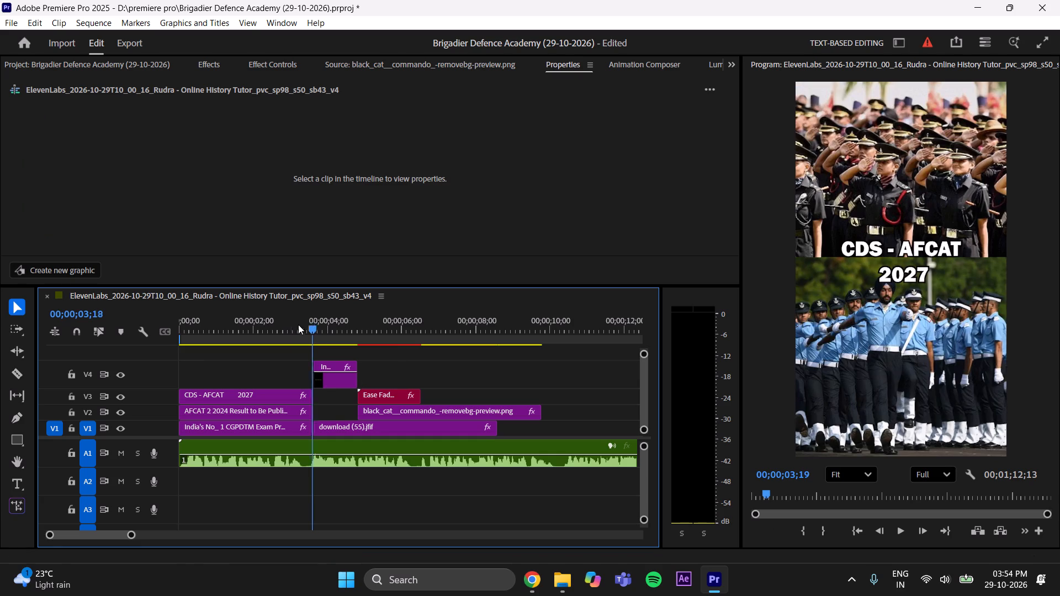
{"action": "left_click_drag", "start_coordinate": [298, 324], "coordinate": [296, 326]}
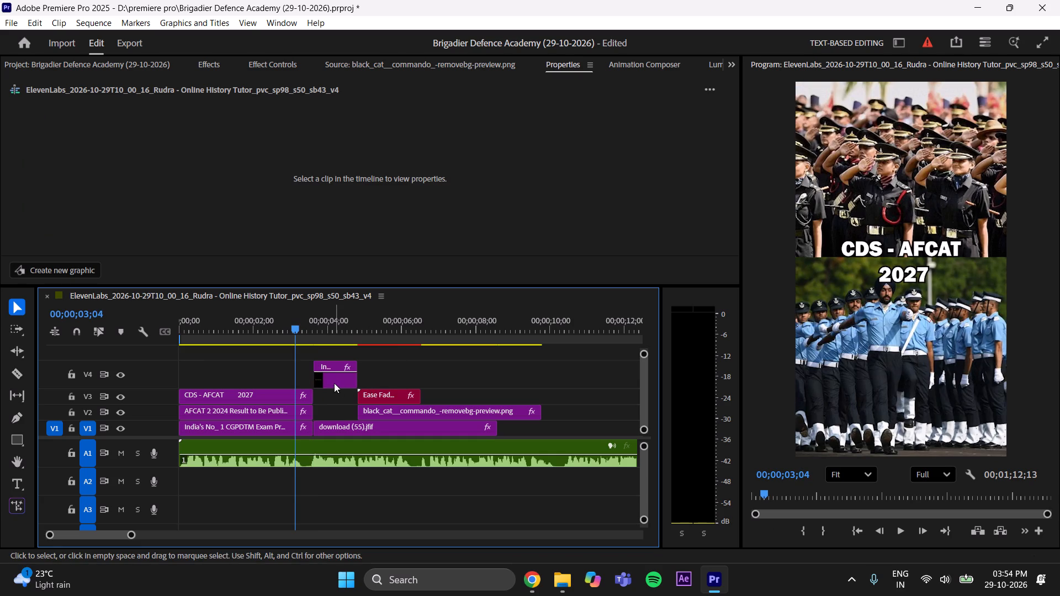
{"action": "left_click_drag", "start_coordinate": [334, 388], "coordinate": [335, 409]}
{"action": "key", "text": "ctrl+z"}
Shorten the "Indian Armed Forces" title, move it down to V2, and extend its end to the commando cutout's start.
{"action": "left_click_drag", "start_coordinate": [361, 369], "coordinate": [349, 379]}
{"action": "left_click_drag", "start_coordinate": [336, 379], "coordinate": [336, 405]}
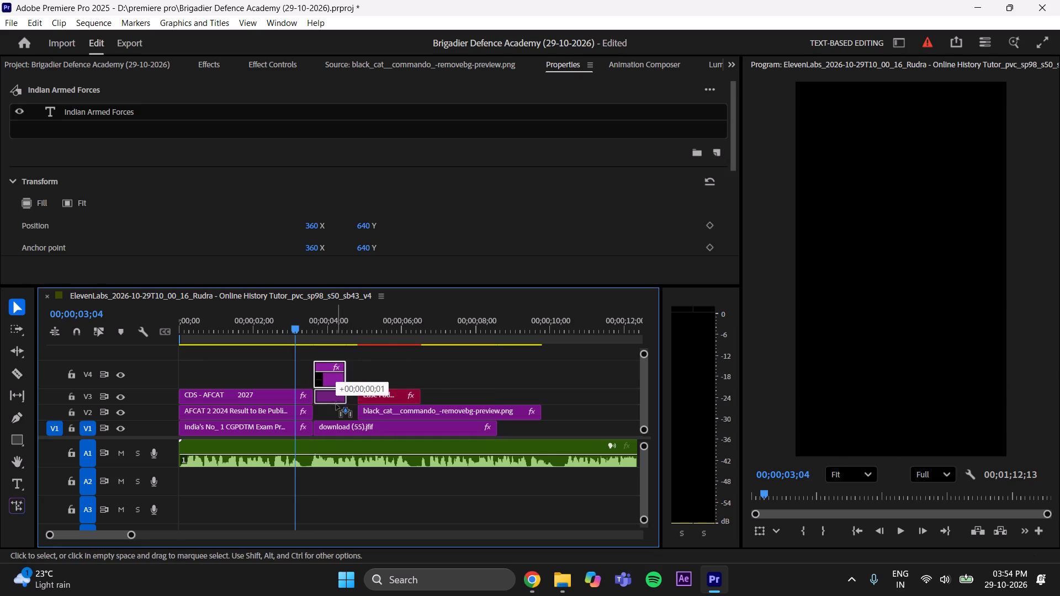
{"action": "left_click_drag", "start_coordinate": [336, 405], "coordinate": [336, 406]}
{"action": "left_click_drag", "start_coordinate": [347, 411], "coordinate": [357, 417]}
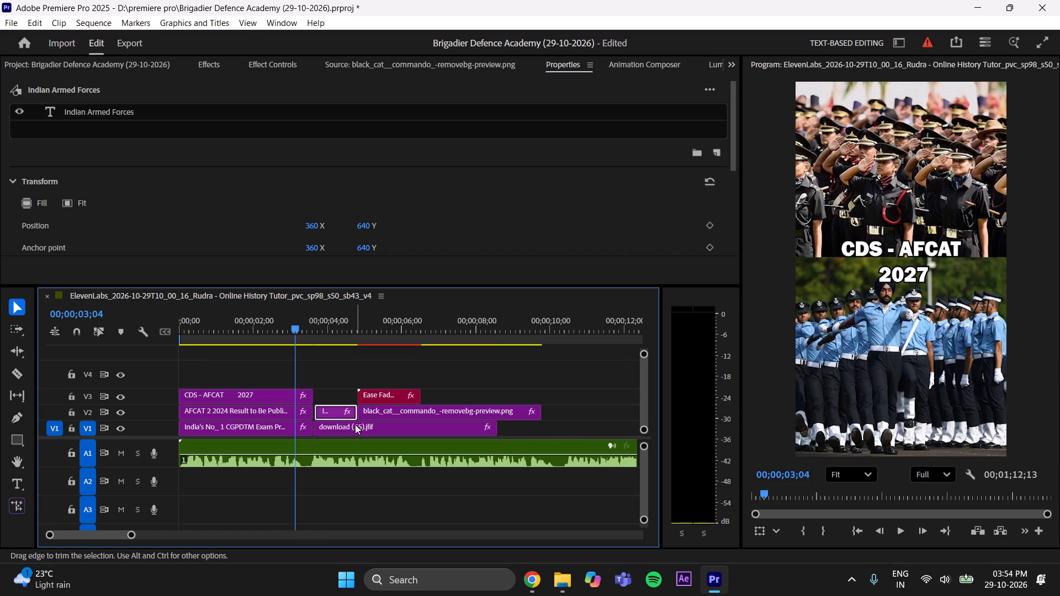
Extend the title's start back to meet the end of the preceding V2 clip, and save the project.
{"action": "left_click_drag", "start_coordinate": [132, 533], "coordinate": [118, 534]}
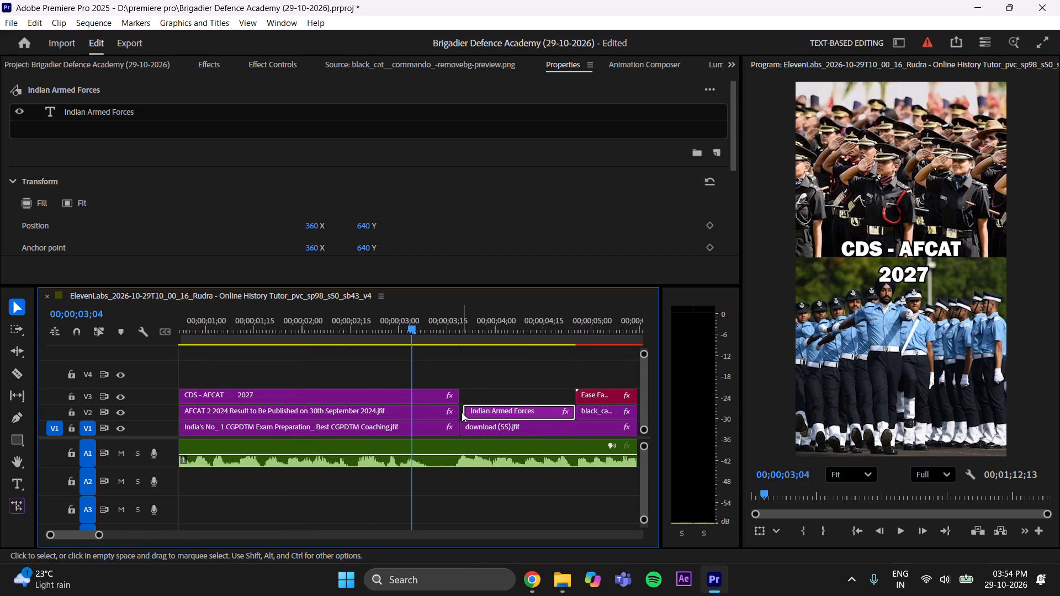
{"action": "left_click", "coordinate": [459, 412]}
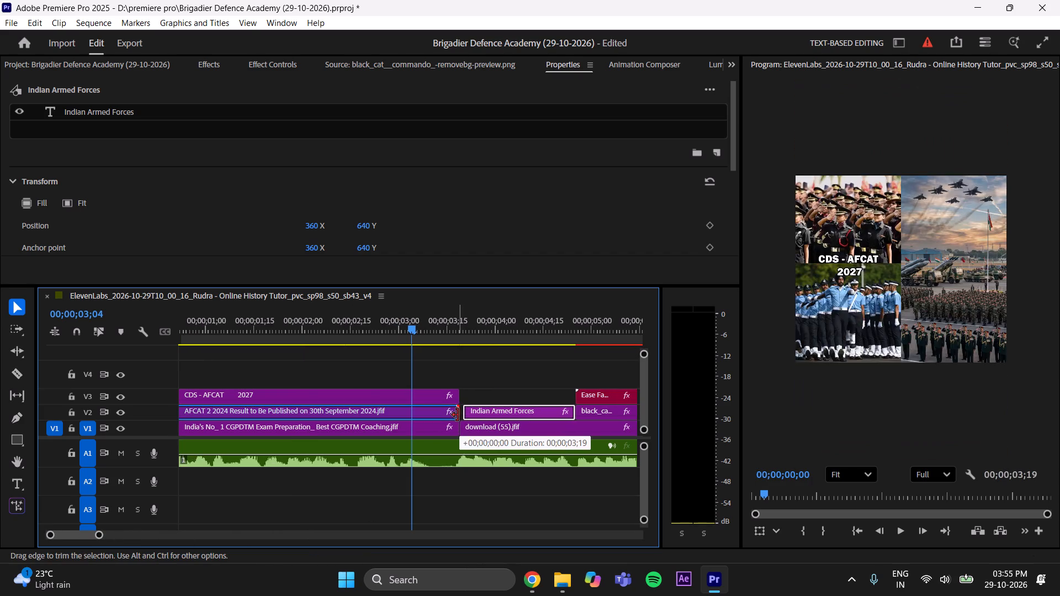
{"action": "left_click", "coordinate": [466, 414]}
{"action": "left_click", "coordinate": [488, 389]}
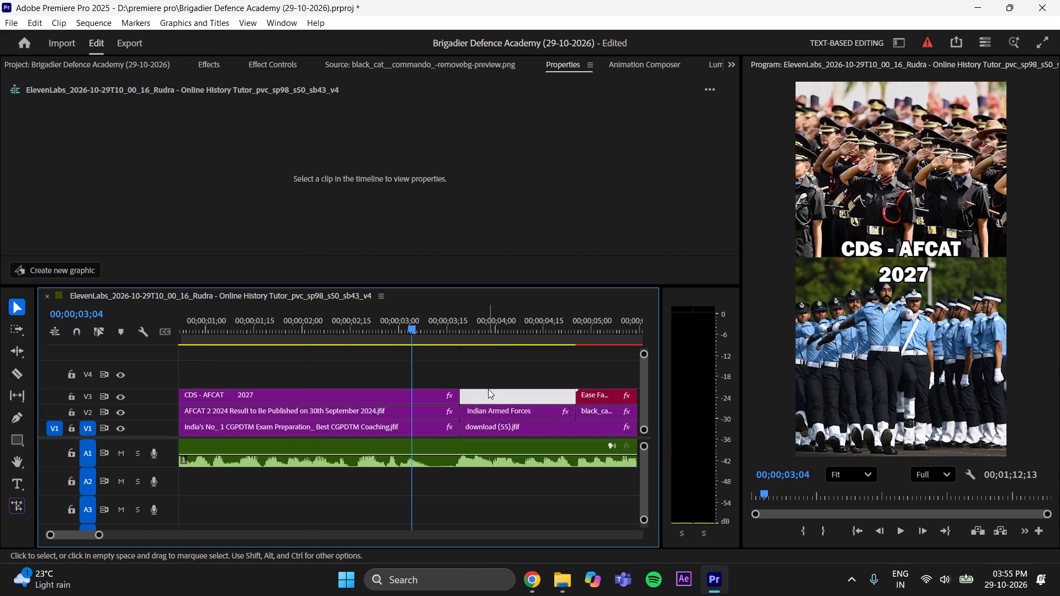
{"action": "left_click", "coordinate": [581, 366]}
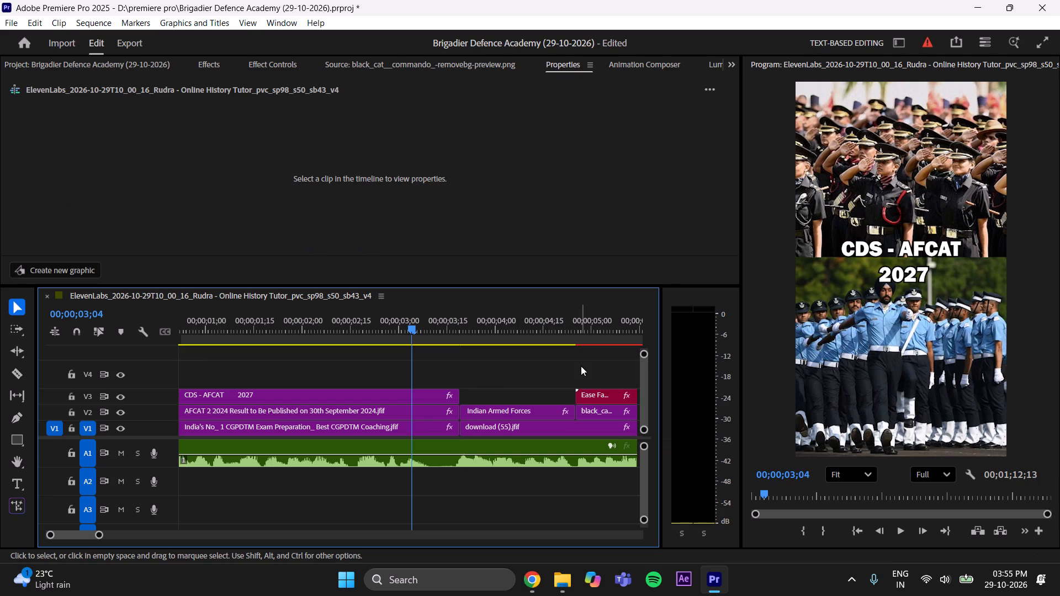
{"action": "key", "text": "ctrl+s"}
Play the section through to 00;00;06;16 and trim the commando cutout and the download (55).jfif background to end there.
{"action": "left_click_drag", "start_coordinate": [102, 536], "coordinate": [112, 533]}
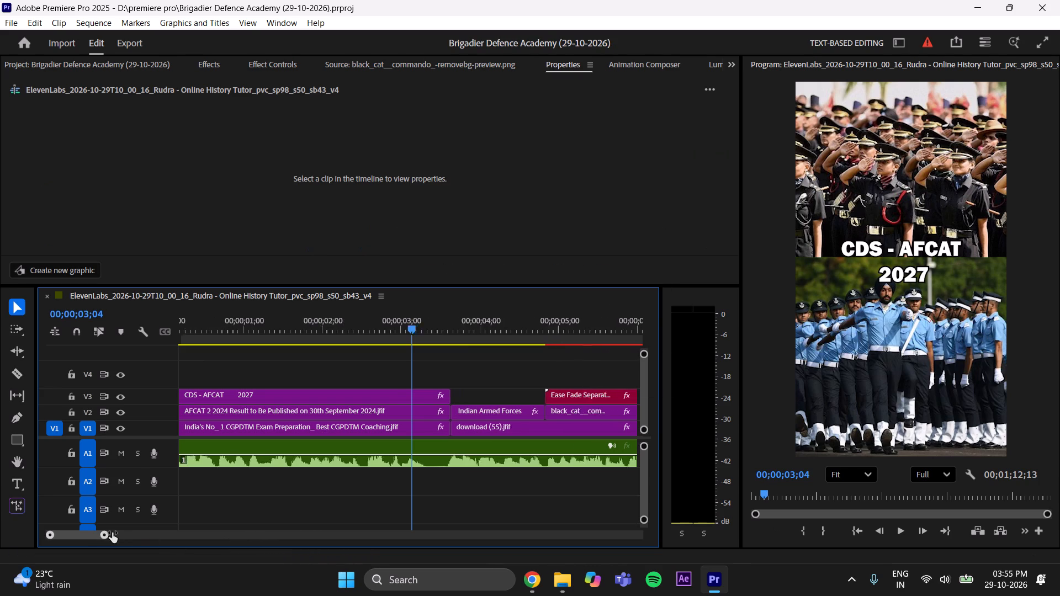
{"action": "left_click_drag", "start_coordinate": [112, 533], "coordinate": [133, 523]}
{"action": "key", "text": "space"}
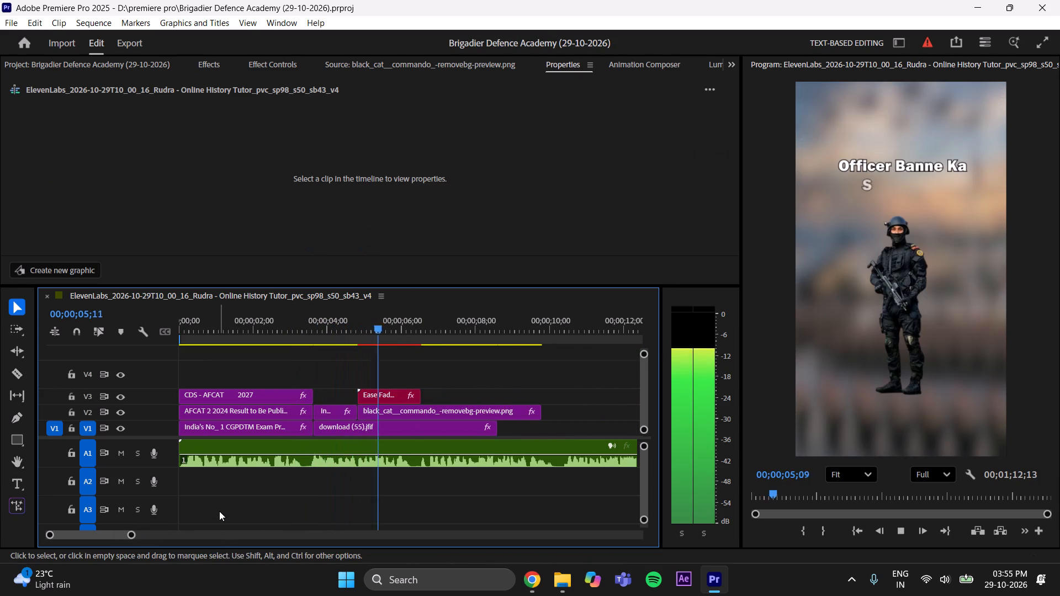
{"action": "key", "text": "space"}
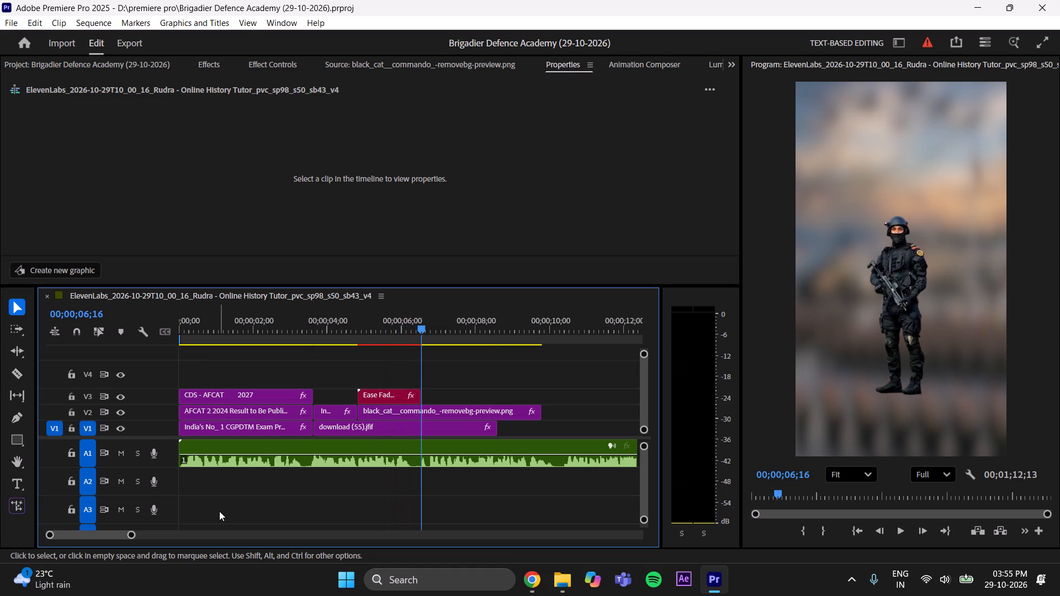
{"action": "left_click", "coordinate": [488, 414]}
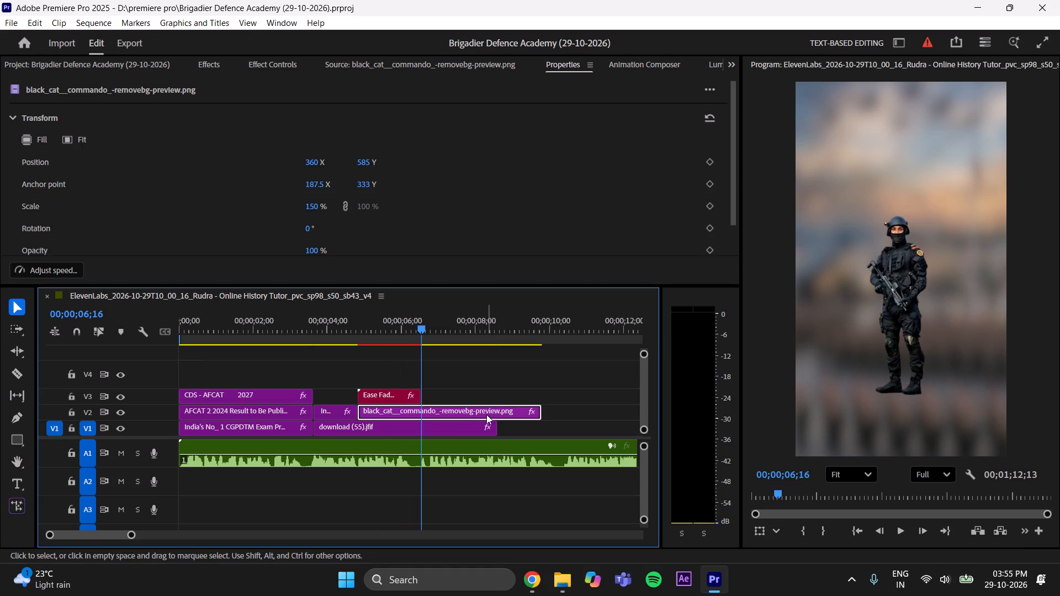
{"action": "left_click_drag", "start_coordinate": [540, 411], "coordinate": [420, 423]}
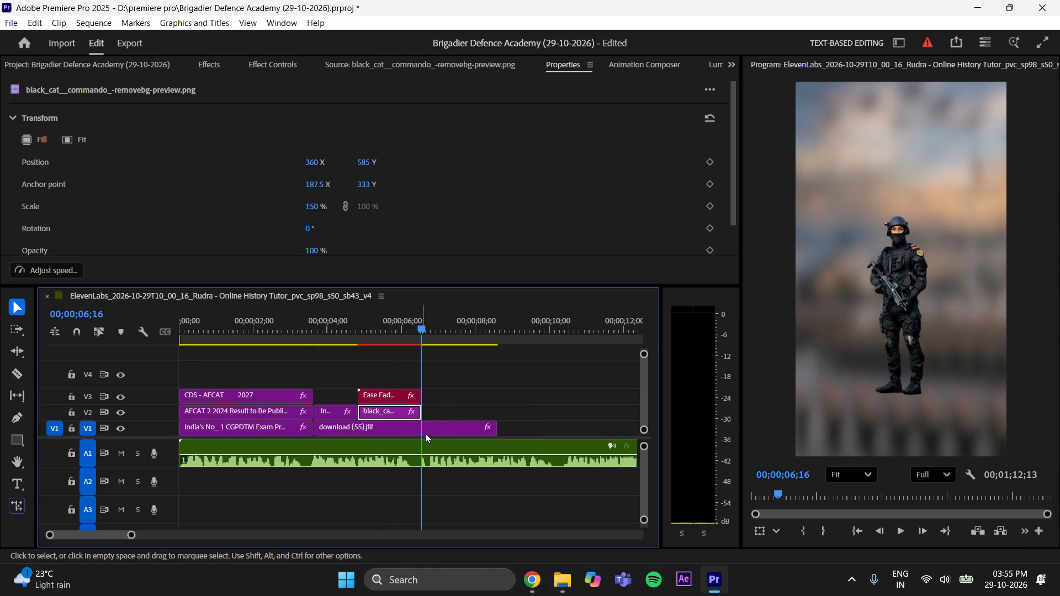
{"action": "left_click_drag", "start_coordinate": [499, 426], "coordinate": [425, 448]}
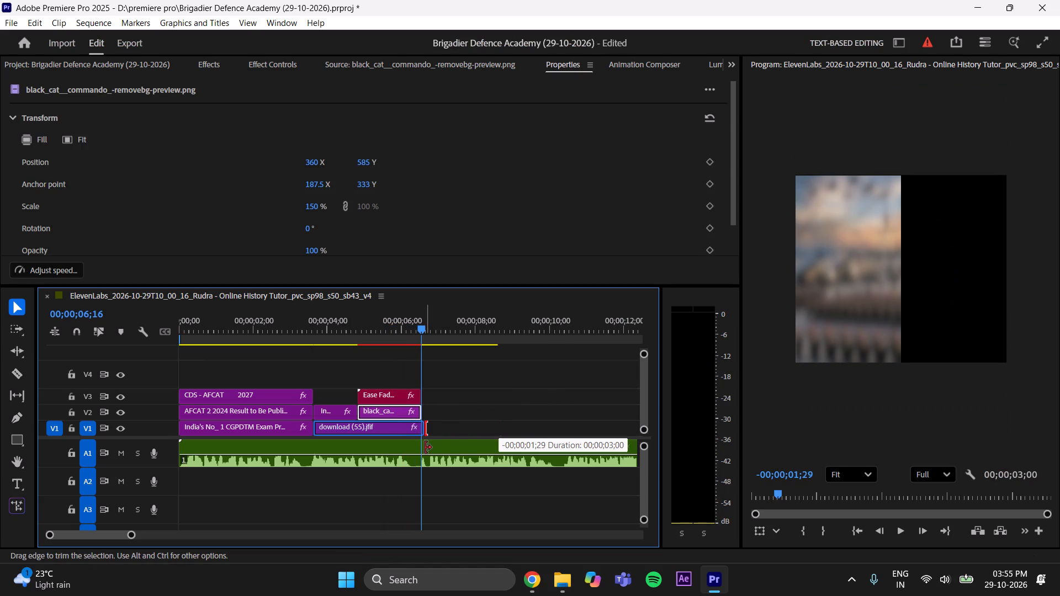
{"action": "left_click_drag", "start_coordinate": [425, 448], "coordinate": [423, 450]}
{"action": "left_click", "coordinate": [484, 421]}
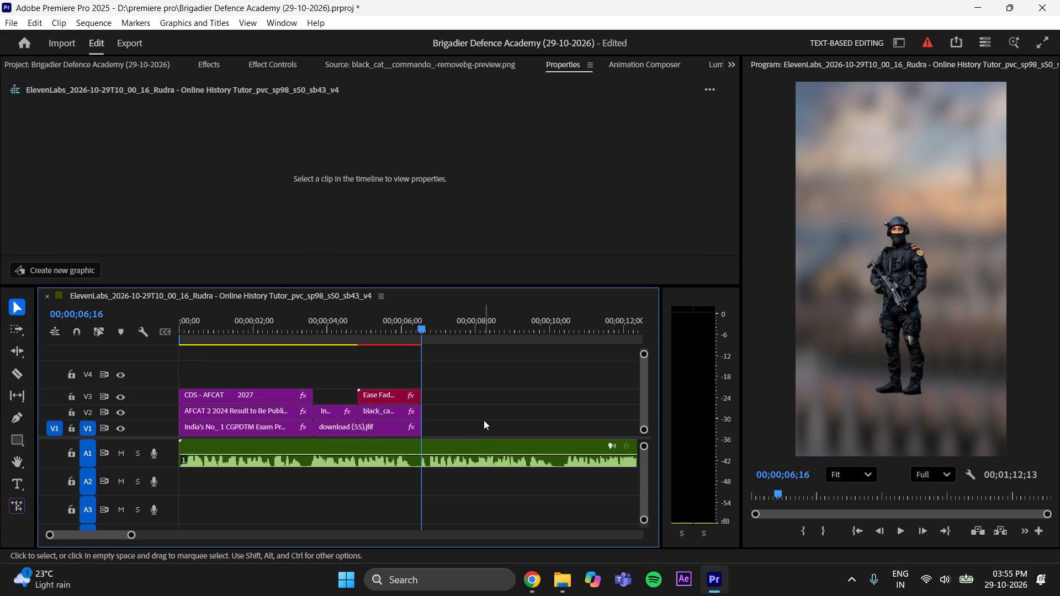
Adjust the ends of the "Officer Banne Ka Sapna Hai" title and the commando cutout to line up with the background clip's end.
{"action": "left_click", "coordinate": [420, 399]}
{"action": "left_click", "coordinate": [423, 400]}
{"action": "left_click_drag", "start_coordinate": [423, 400], "coordinate": [417, 403]}
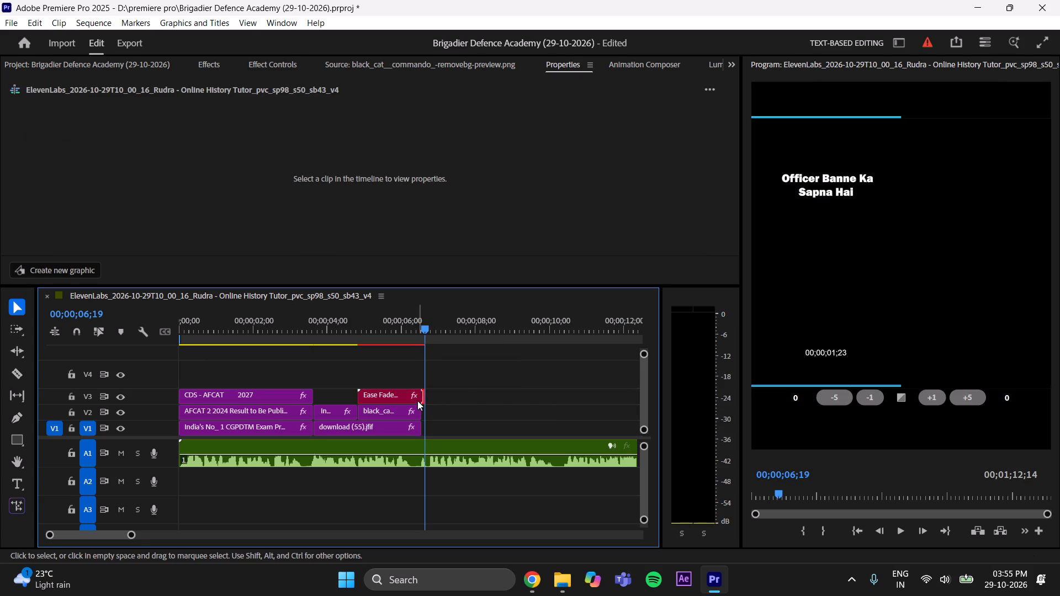
{"action": "left_click", "coordinate": [463, 392]}
{"action": "left_click_drag", "start_coordinate": [427, 396], "coordinate": [423, 406]}
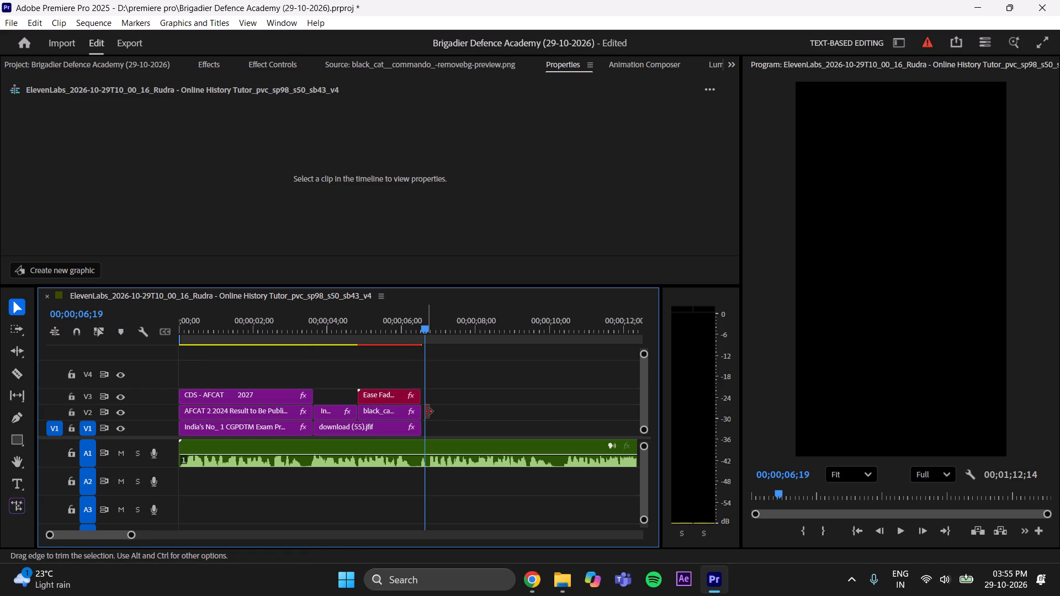
{"action": "left_click_drag", "start_coordinate": [426, 412], "coordinate": [426, 417]}
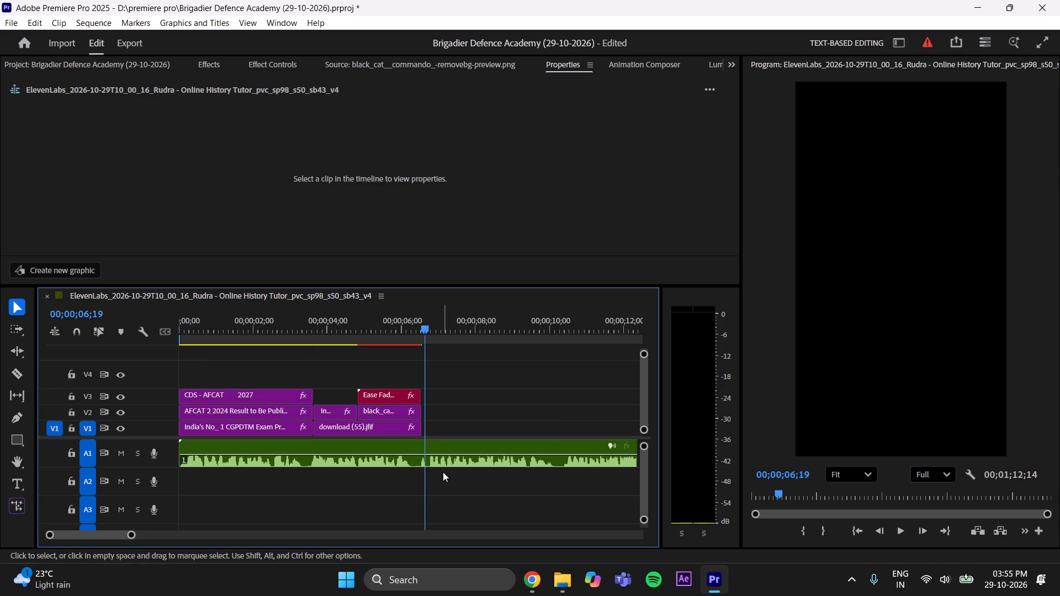
Extend the "Officer Banne Ka Sapna Hai" title on V3 so its end is flush with the background clip's end.
{"action": "left_click_drag", "start_coordinate": [134, 535], "coordinate": [131, 536]}
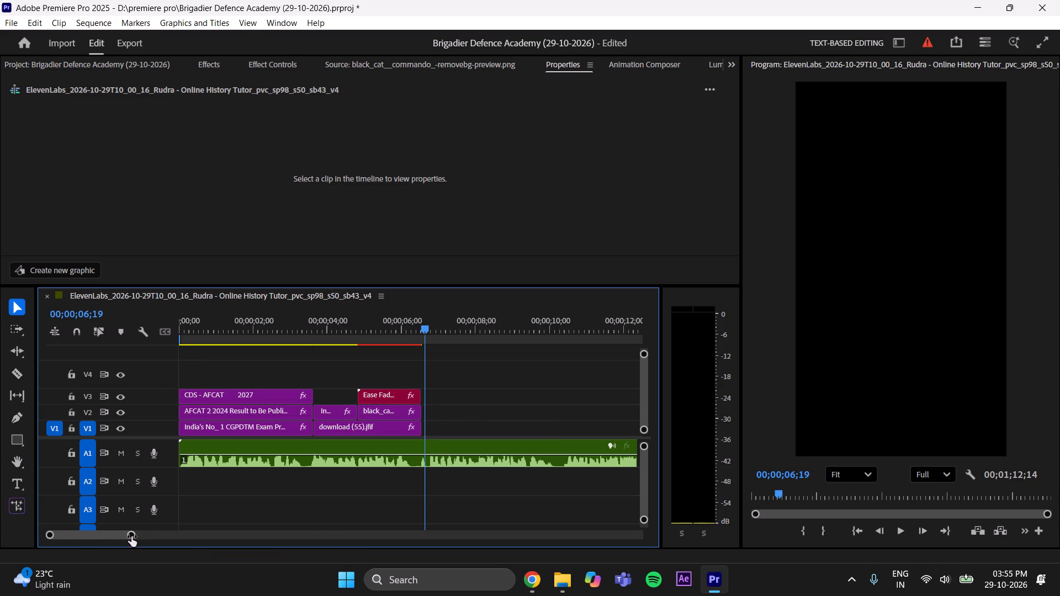
{"action": "left_click_drag", "start_coordinate": [131, 536], "coordinate": [98, 539]}
{"action": "left_click_drag", "start_coordinate": [348, 395], "coordinate": [360, 397]}
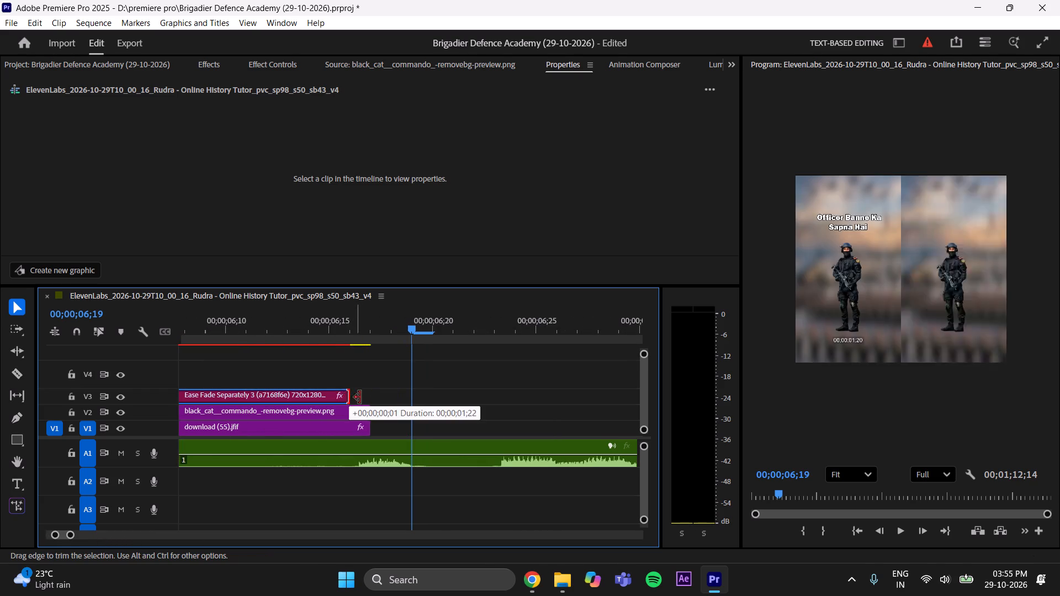
{"action": "left_click_drag", "start_coordinate": [360, 397], "coordinate": [367, 397]}
{"action": "left_click", "coordinate": [455, 408]}
{"action": "left_click_drag", "start_coordinate": [75, 536], "coordinate": [87, 533]}
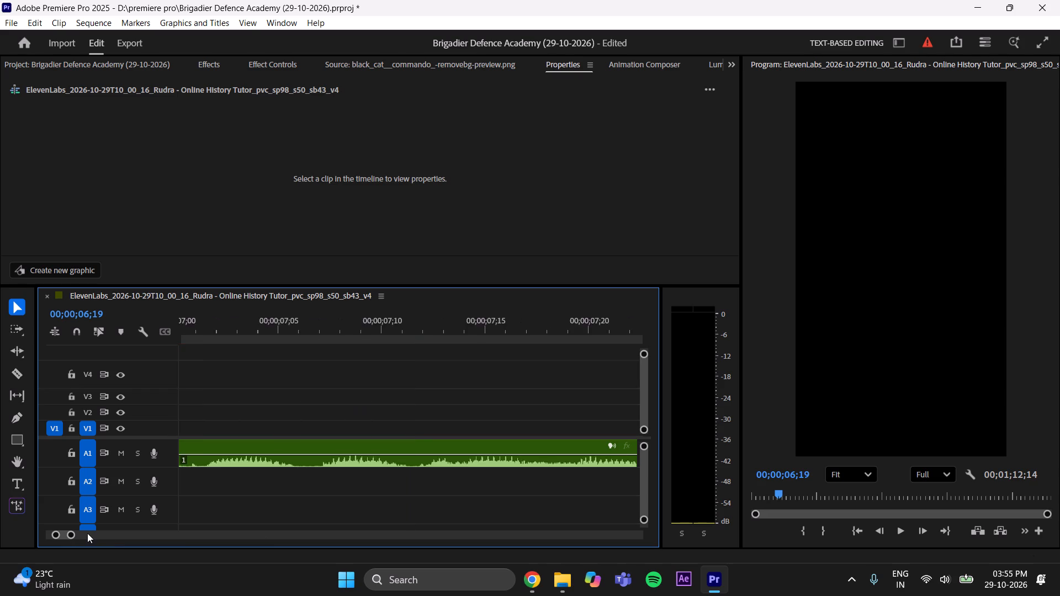
{"action": "left_click_drag", "start_coordinate": [87, 533], "coordinate": [92, 531]}
{"action": "left_click", "coordinate": [78, 536]}
{"action": "left_click_drag", "start_coordinate": [75, 536], "coordinate": [99, 526]}
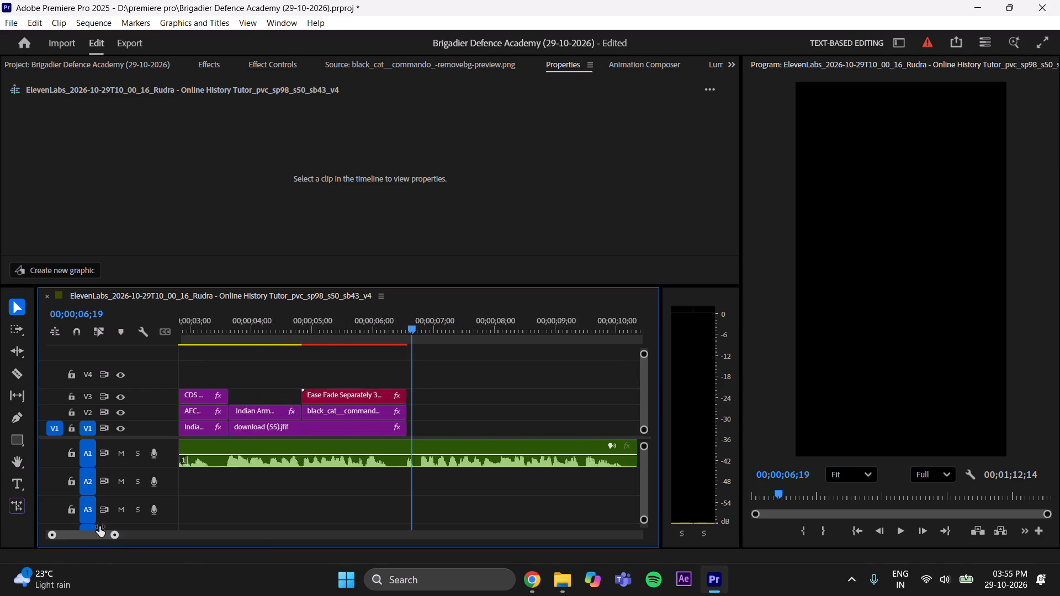
Save the project with the trimmed title, commando cutout and background clips.
{"action": "left_click_drag", "start_coordinate": [99, 526], "coordinate": [120, 518]}
{"action": "key", "text": "ctrl+s"}
Play from the commando section to about 00;00;09;22, replaying the voiceover after the last clips to examine the next line.
{"action": "left_click_drag", "start_coordinate": [384, 319], "coordinate": [343, 345]}
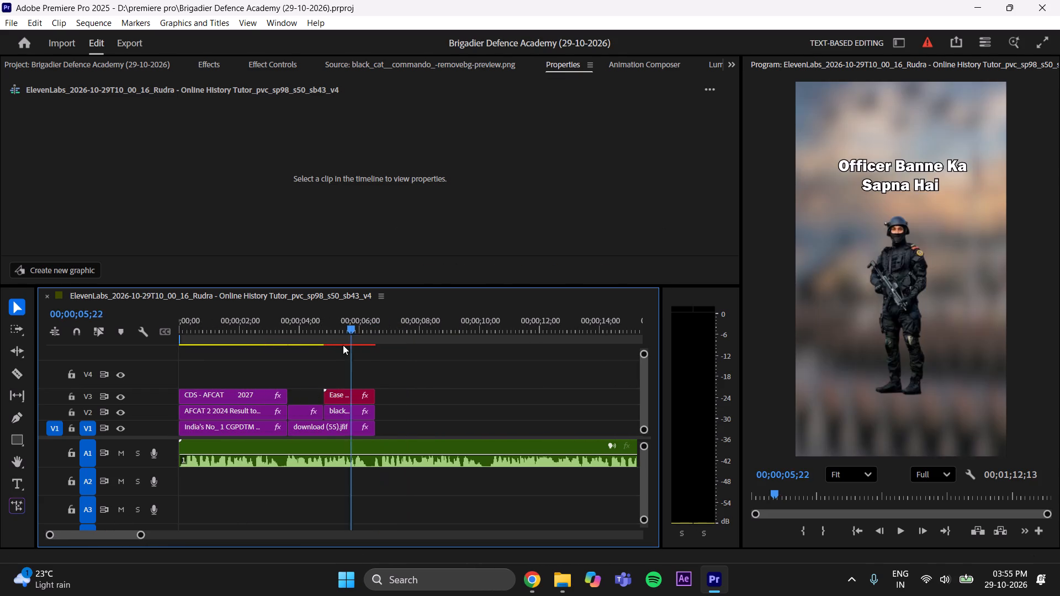
{"action": "left_click_drag", "start_coordinate": [343, 345], "coordinate": [312, 362]}
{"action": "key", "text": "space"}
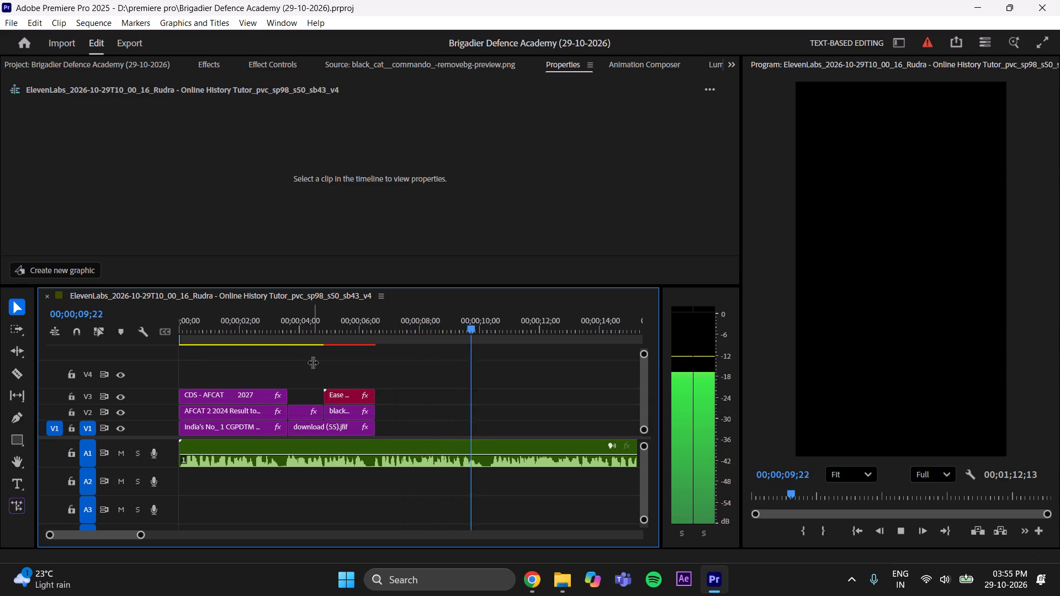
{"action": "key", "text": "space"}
{"action": "left_click_drag", "start_coordinate": [485, 324], "coordinate": [372, 392]}
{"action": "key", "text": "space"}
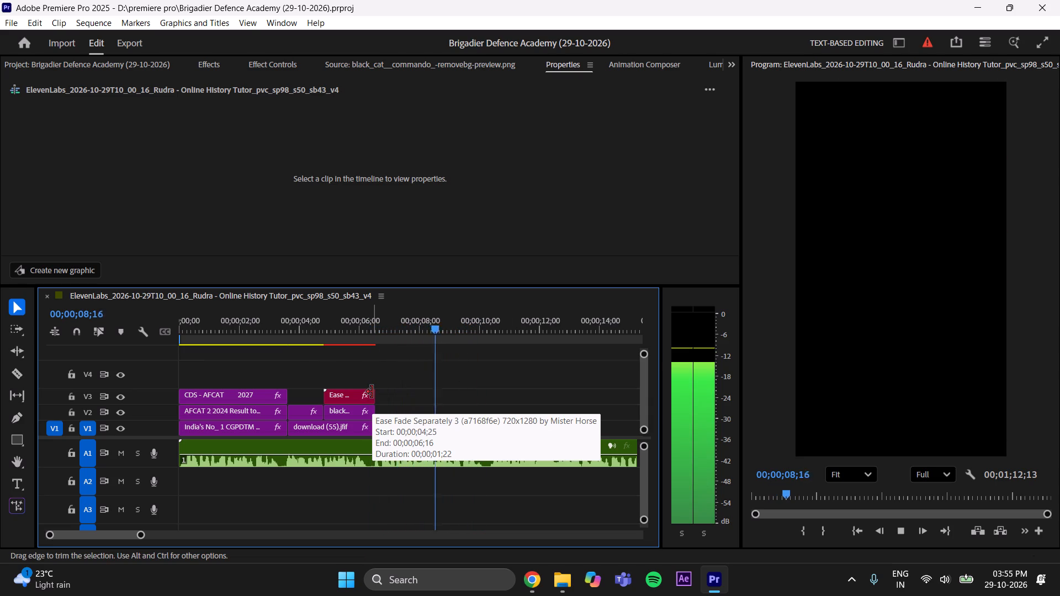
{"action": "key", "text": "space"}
{"action": "left_click_drag", "start_coordinate": [470, 329], "coordinate": [375, 398]}
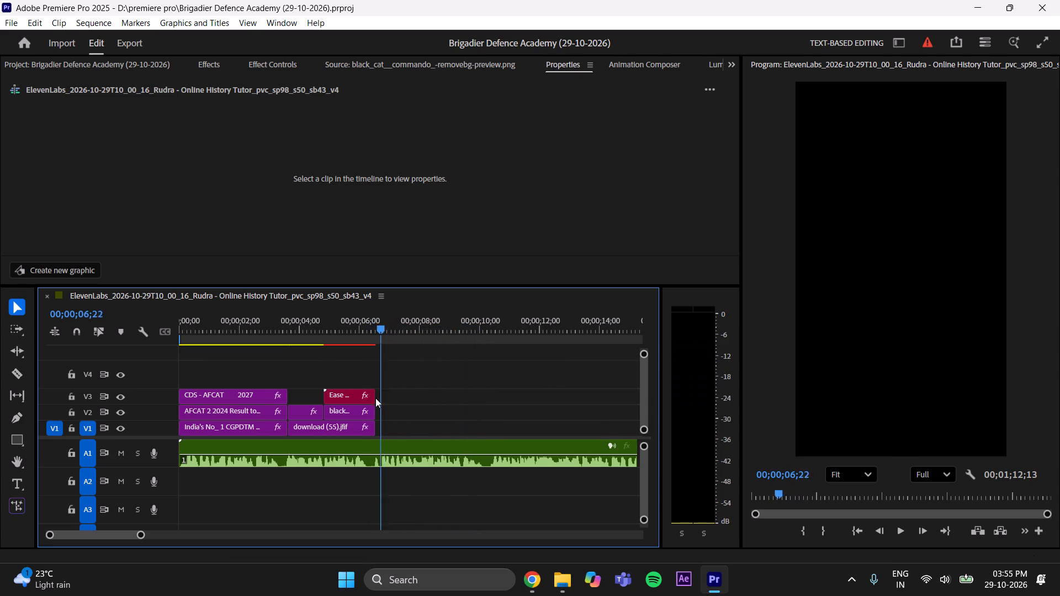
{"action": "left_click_drag", "start_coordinate": [375, 398], "coordinate": [366, 413]}
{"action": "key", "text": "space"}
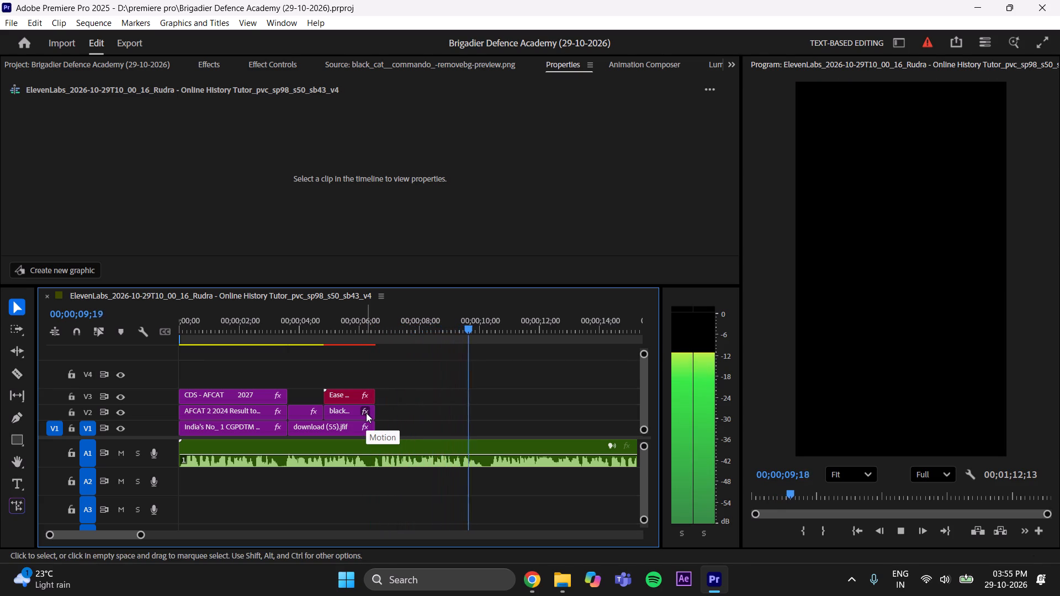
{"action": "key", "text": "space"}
Save the project again after reviewing the voiceover.
{"action": "key", "text": "ctrl+s"}
{"action": "key", "text": "ctrl+s"}
{"action": "key", "text": "ctrl+s"}
{"action": "key", "text": "ctrl+s"}
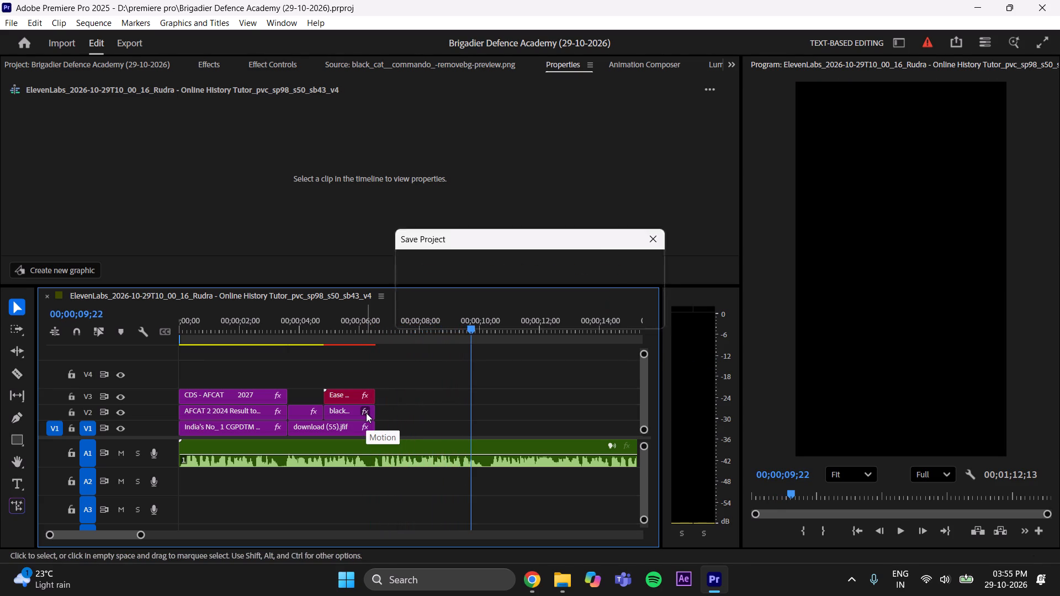